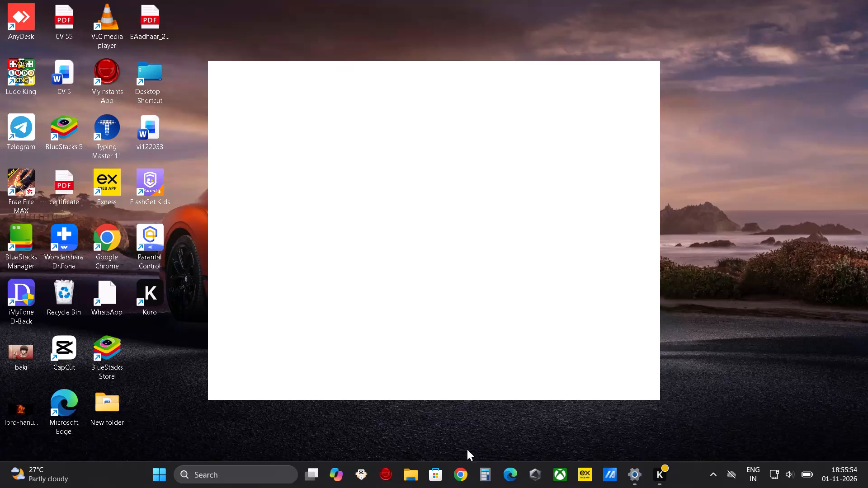
Launch Google Chrome and open the Canva home page from the new tab page's shortcuts.
double_click(460, 474)
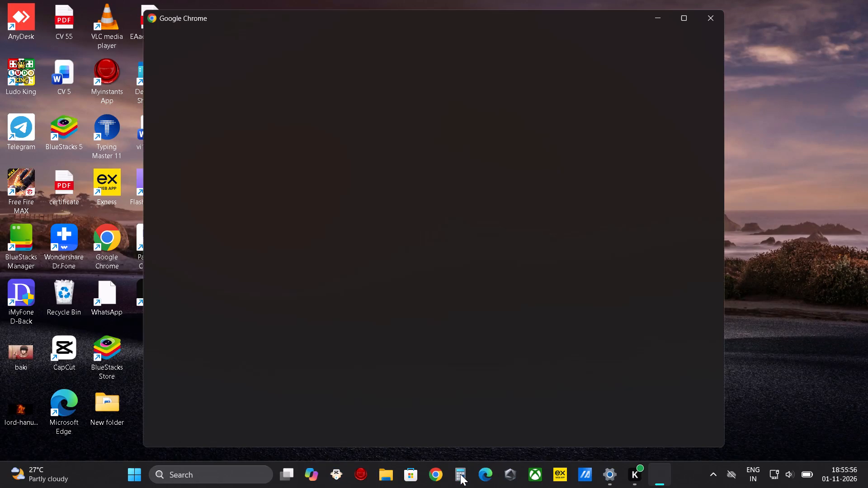
click(393, 261)
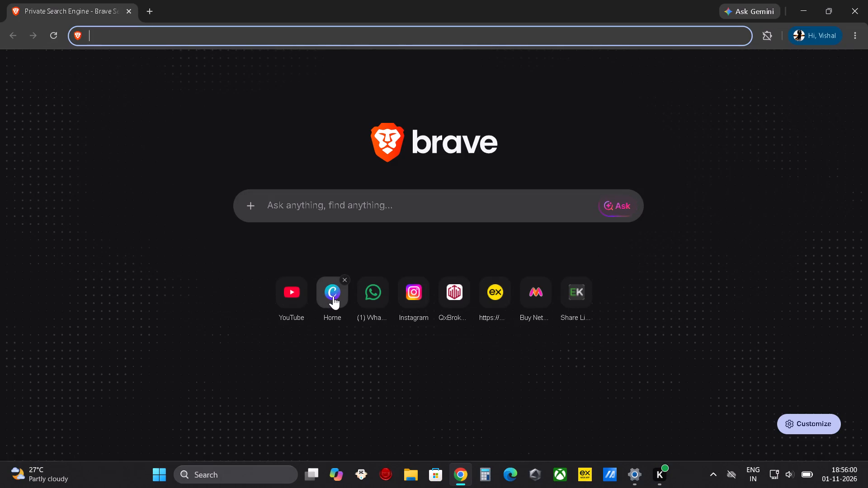
click(333, 296)
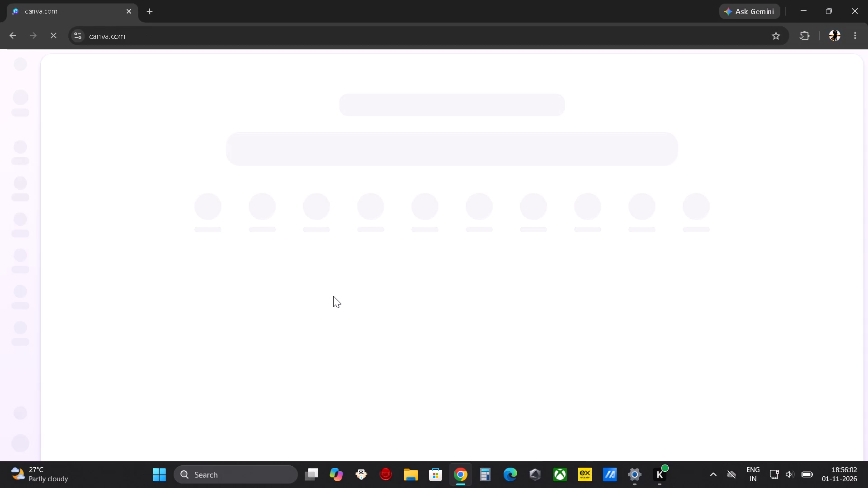
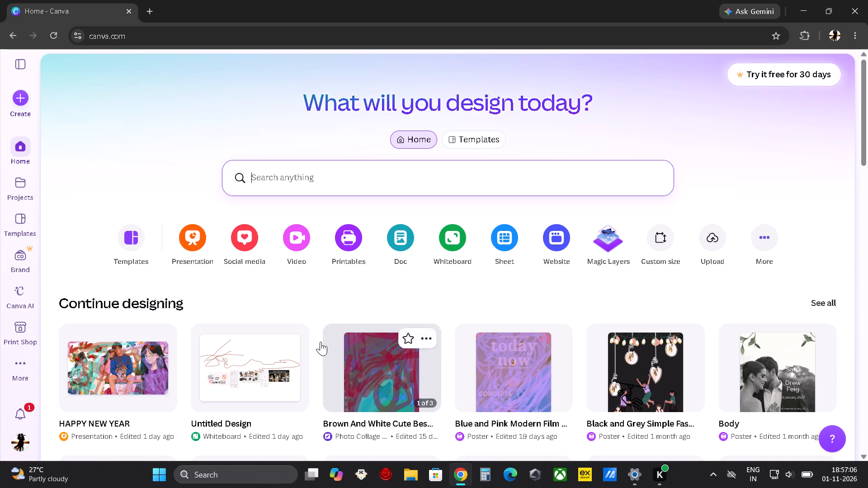
Open the HAPPY NEW YEAR presentation from the recent designs and dismiss the design-limit banner.
scroll(389, 364, down, 2)
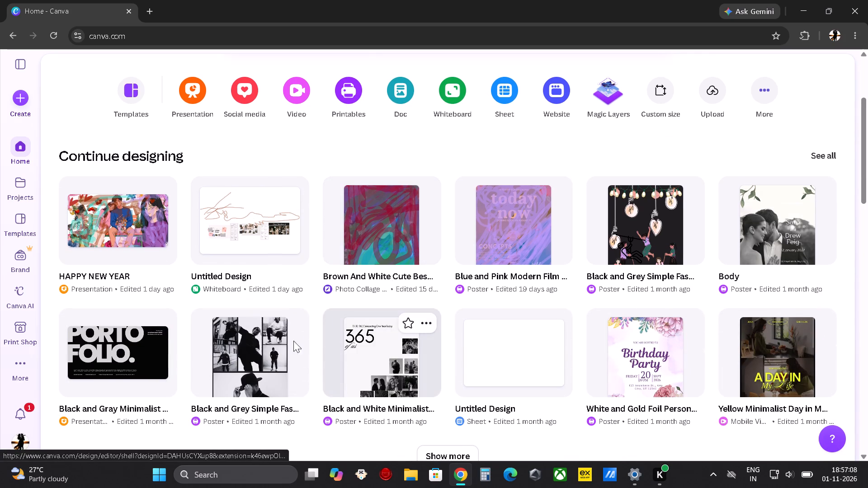
click(129, 222)
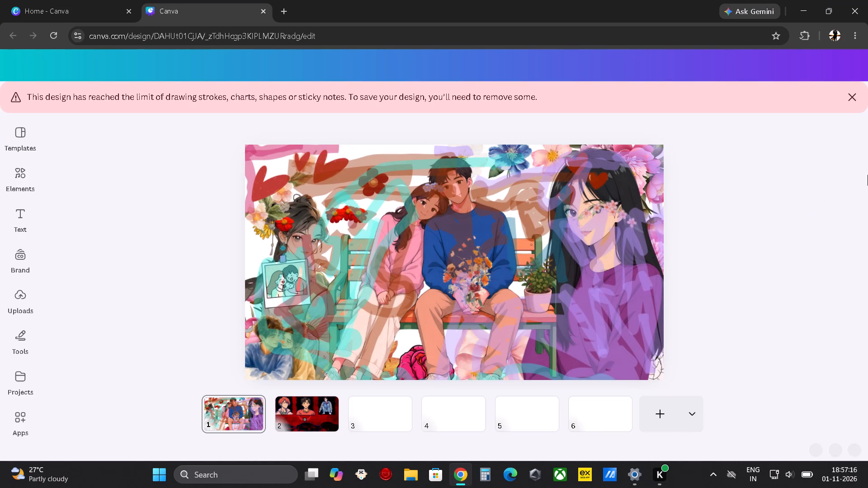
click(856, 99)
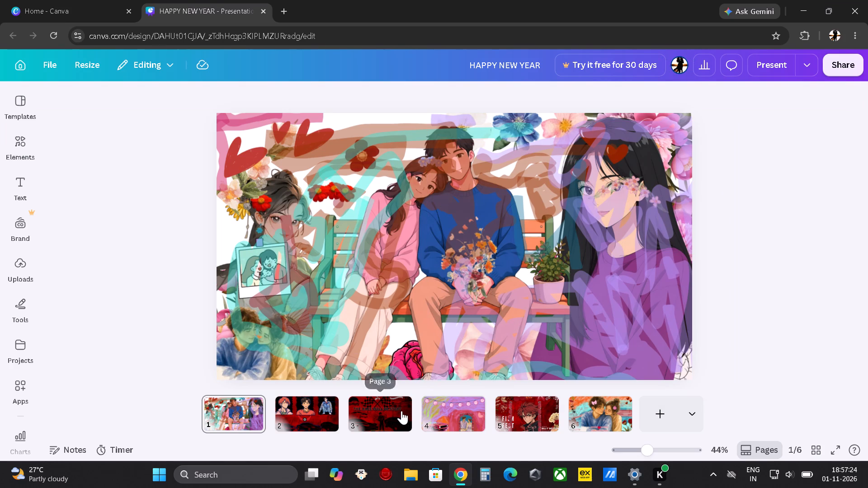
Add a new blank page after page 6 of the presentation.
click(589, 420)
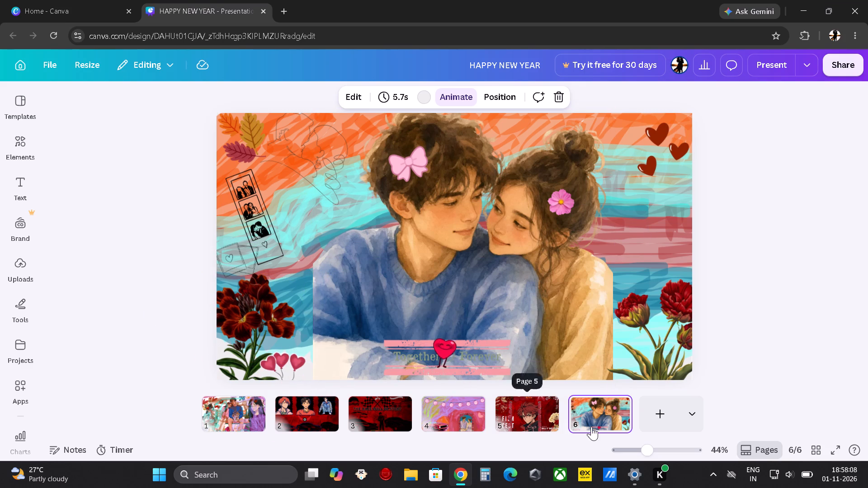
click(647, 422)
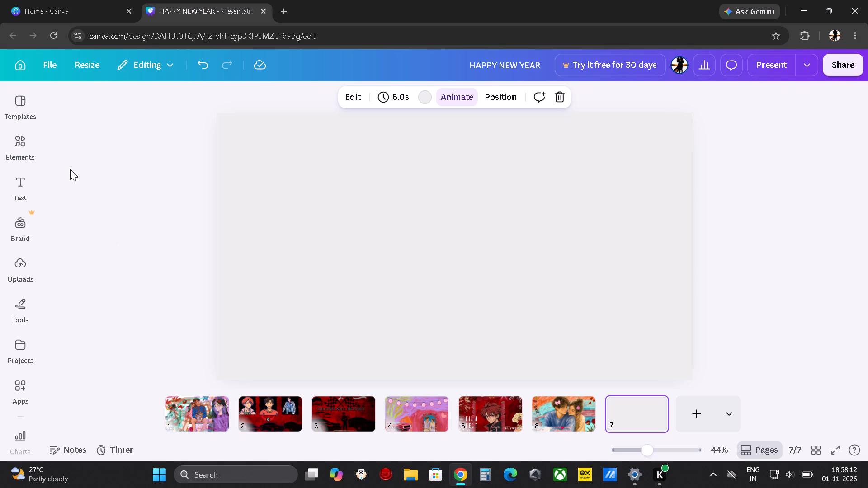
Browse the element categories, dismiss the Edge notification, and run the recent element search "kissing couple".
click(13, 145)
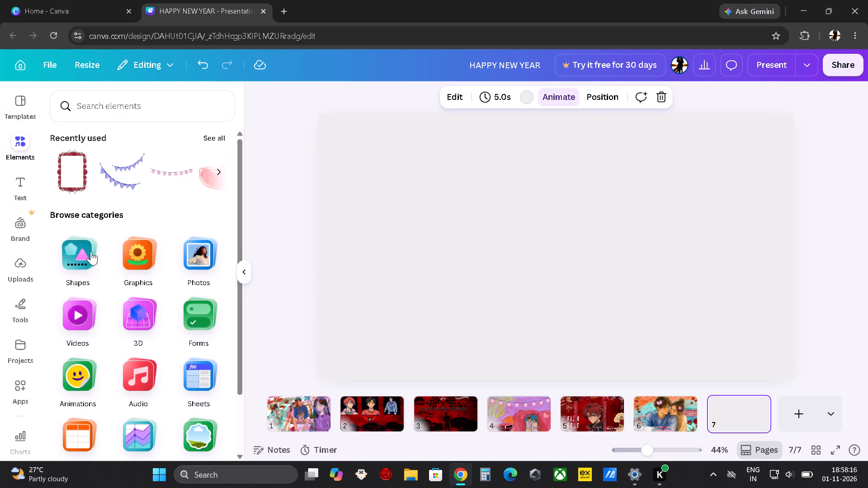
scroll(118, 256, down, 3)
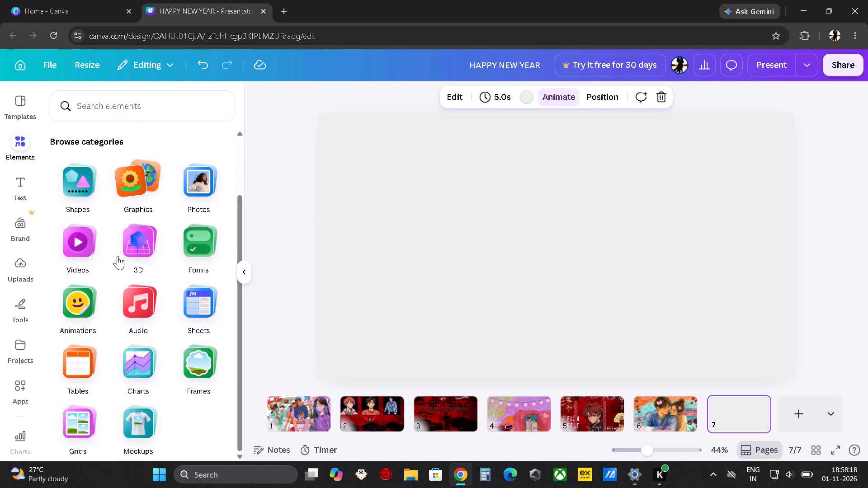
scroll(118, 256, up, 4)
scroll(118, 256, down, 2)
scroll(118, 256, up, 5)
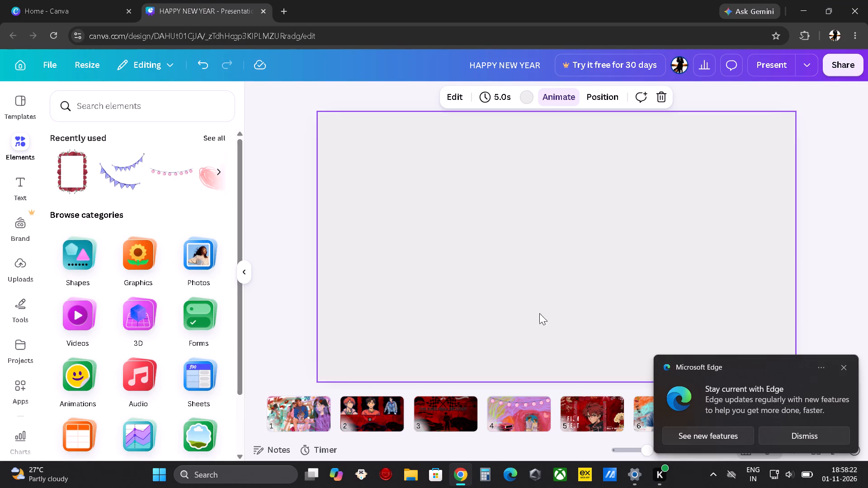
click(804, 437)
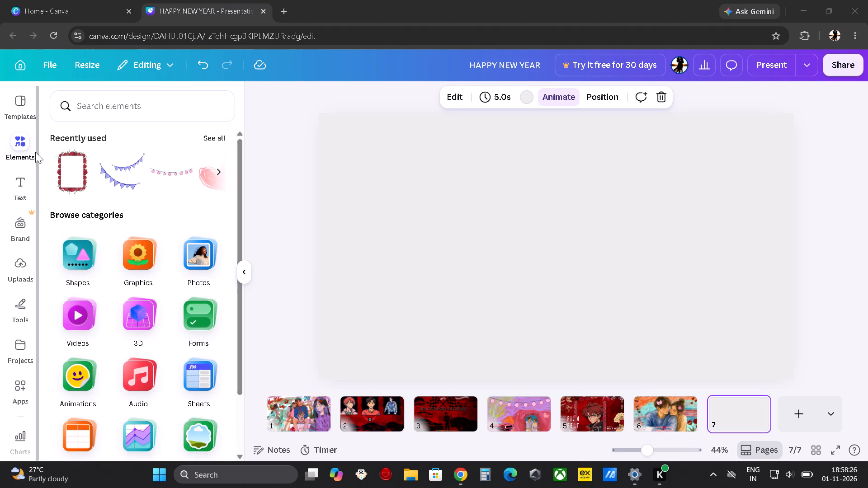
scroll(101, 173, up, 5)
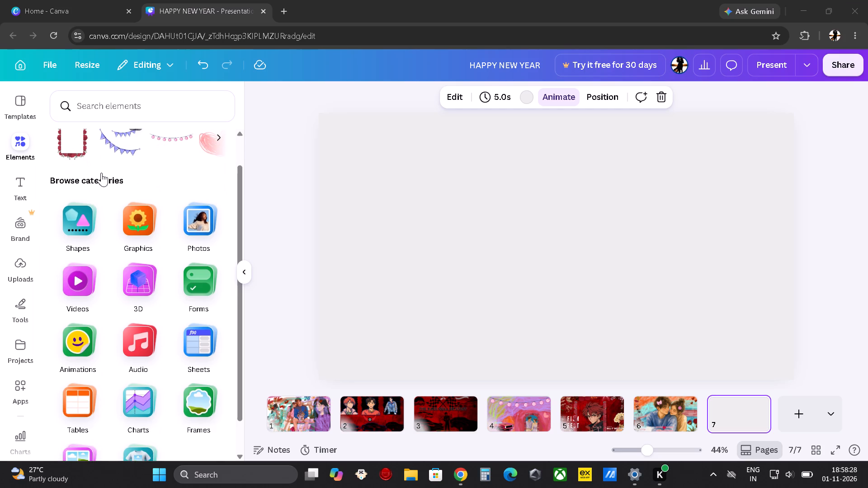
click(151, 105)
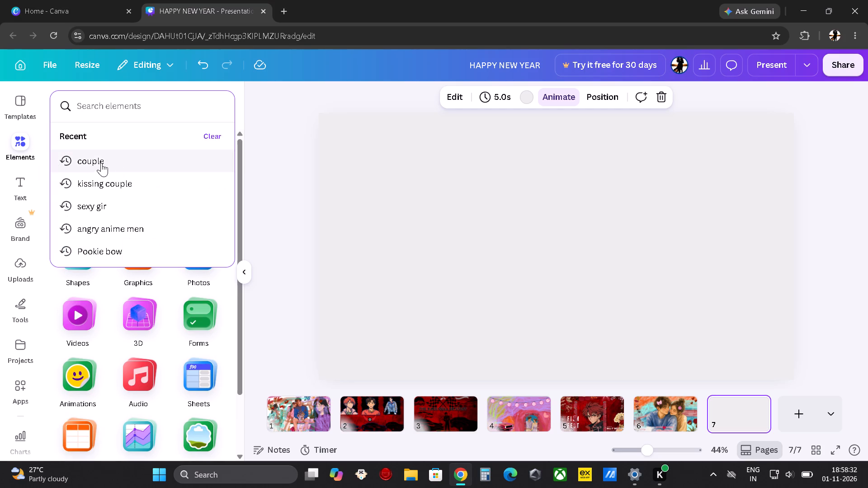
click(125, 186)
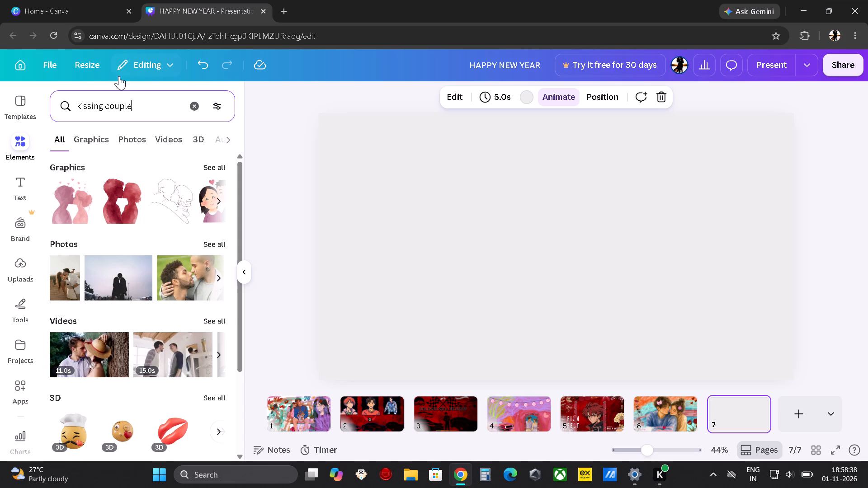
Shorten the element search term to "couple" and run the search.
click(103, 106)
key(BackSpace)
key(BackSpace)
key(BackSpace)
key(BackSpace)
key(BackSpace)
key(BackSpace)
key(BackSpace)
key(BackSpace)
key(BackSpace)
key(BackSpace)
key(BackSpace)
key(BackSpace)
key(BackSpace)
key(BackSpace)
key(BackSpace)
key(BackSpace)
key(BackSpace)
key(BackSpace)
key(BackSpace)
key(BackSpace)
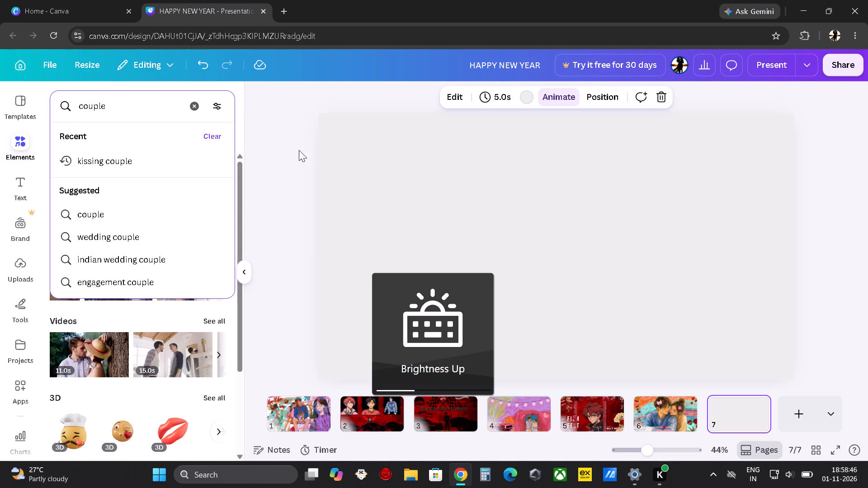
key(Return)
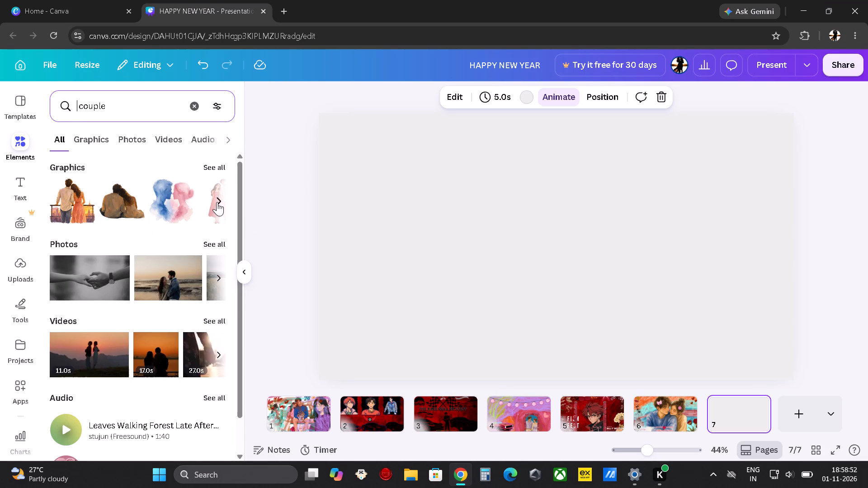
From all the couple graphics, add the hugging couple in mustard and pink sweaters to page 7.
click(217, 166)
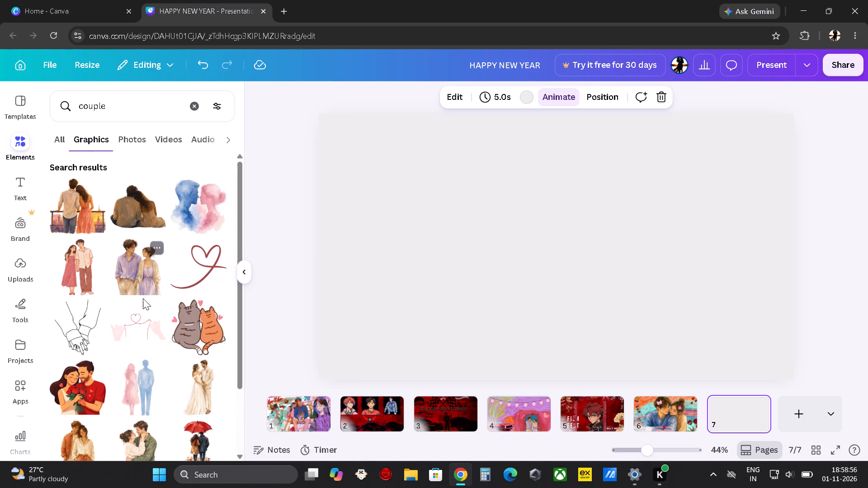
scroll(130, 320, down, 2)
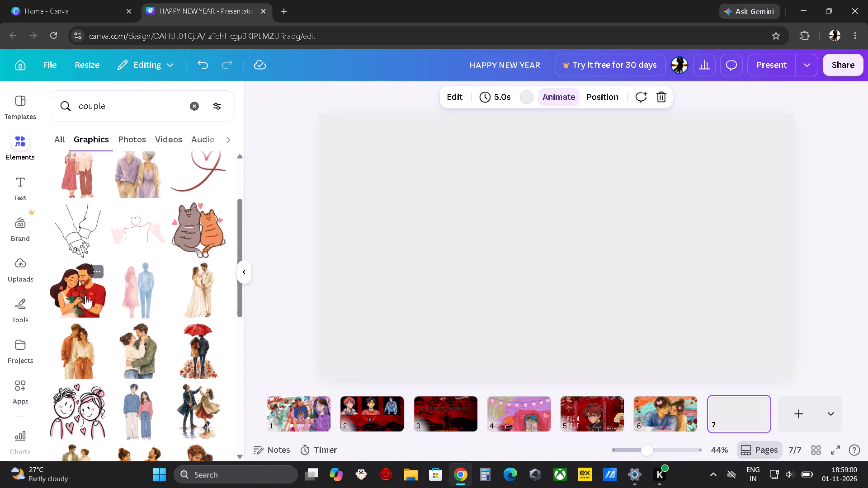
scroll(85, 296, down, 1)
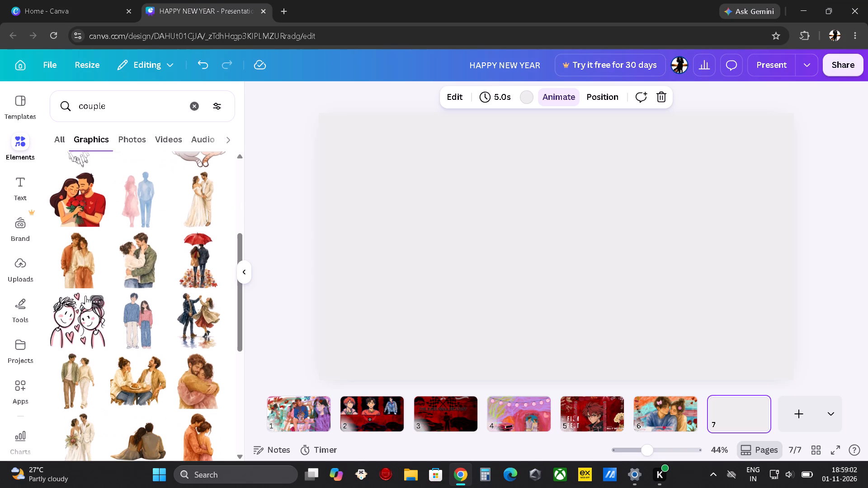
scroll(85, 296, down, 2)
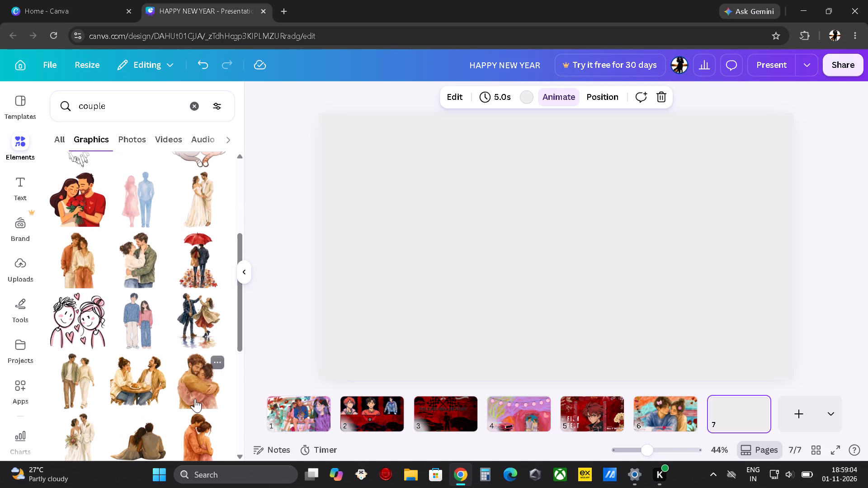
click(195, 399)
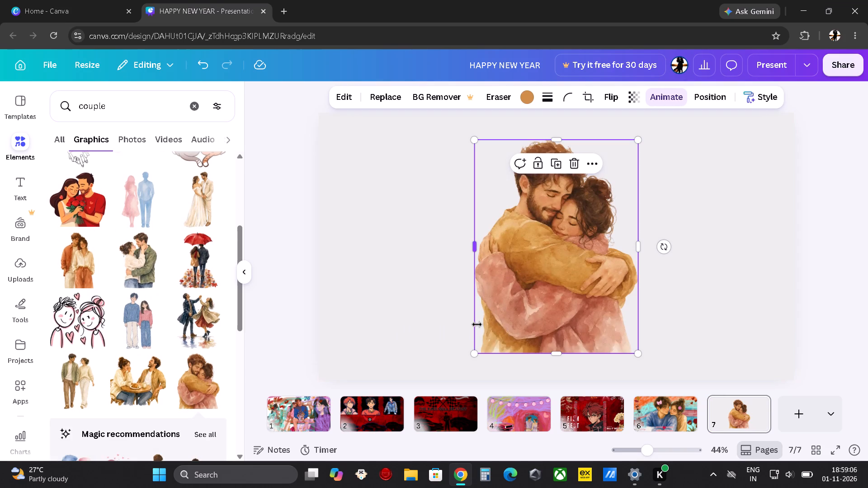
click(711, 309)
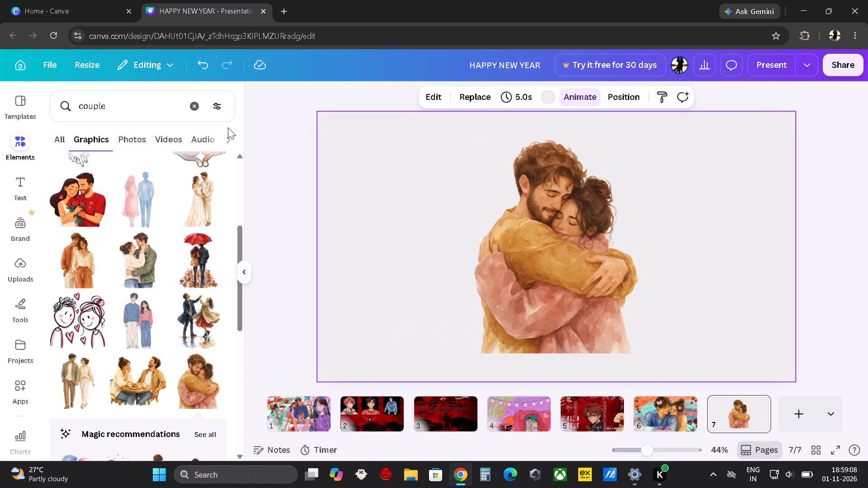
click(261, 136)
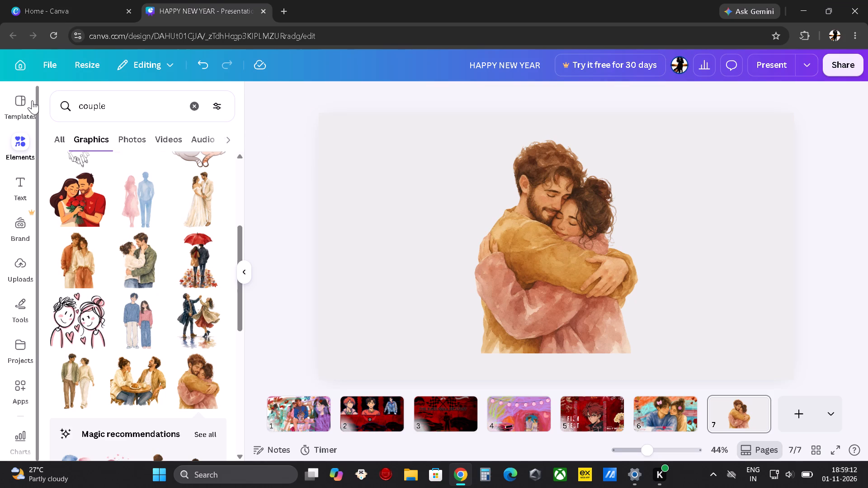
Clear the "couple" search to return to the general elements overview.
click(193, 105)
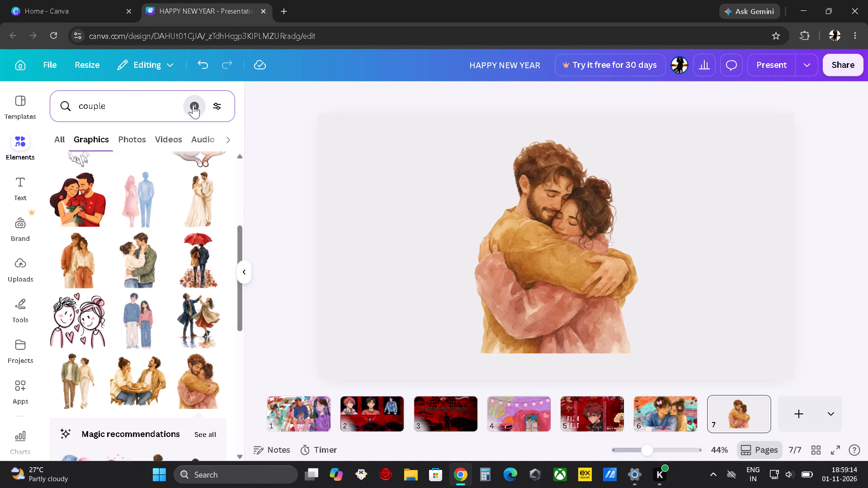
click(322, 188)
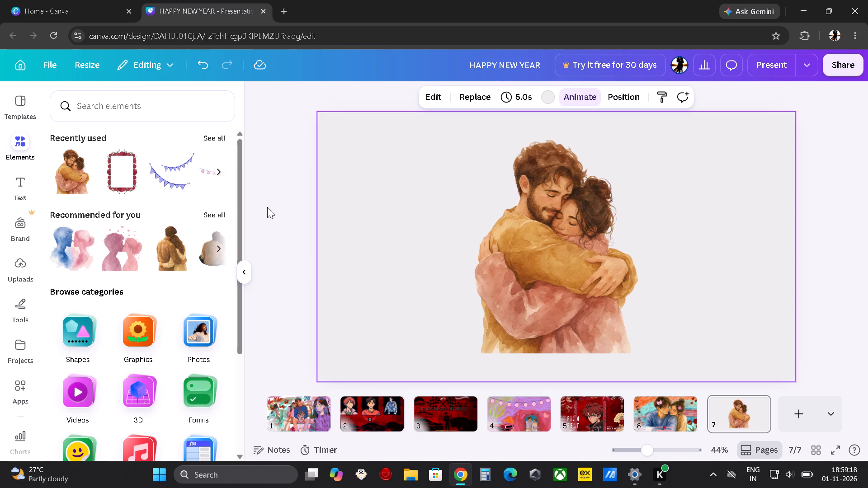
click(267, 207)
Move the hugging couple graphic down near the page's bottom edge, keeping it horizontally centred.
click(570, 278)
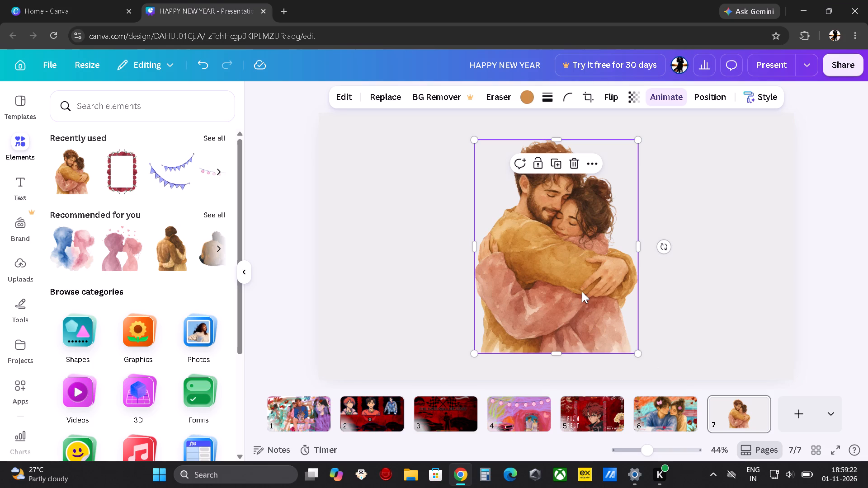
drag(581, 291, 586, 307)
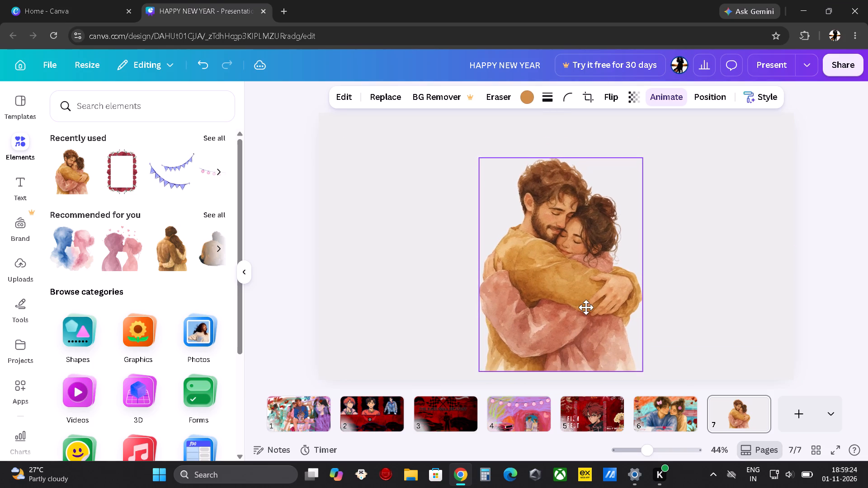
drag(586, 307, 580, 311)
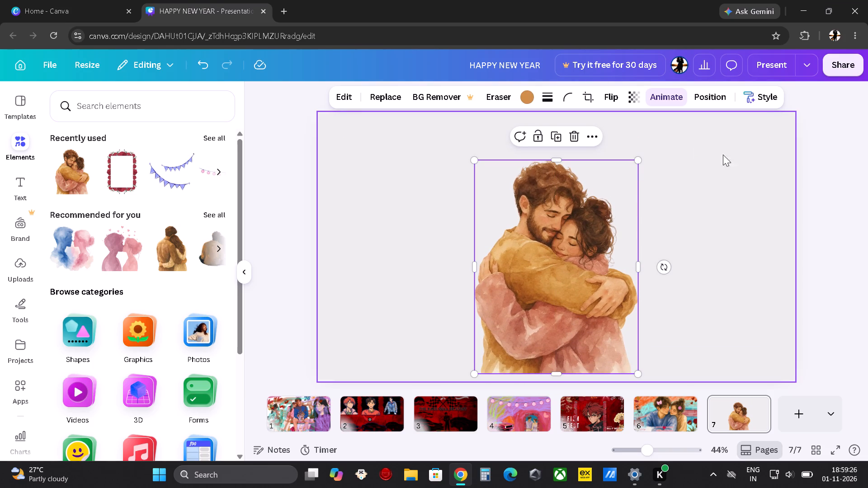
drag(732, 170, 648, 165)
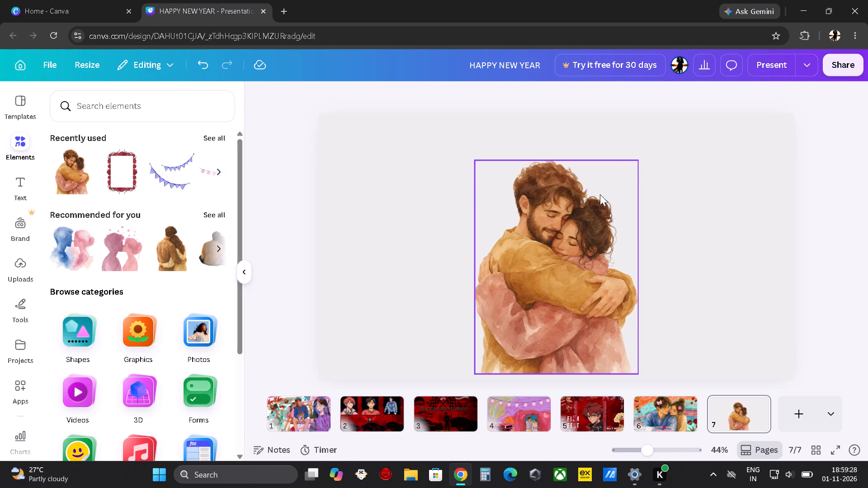
Enlarge the hugging couple graphic to almost the full page height, roughly centred with its base on the page's bottom edge.
click(580, 222)
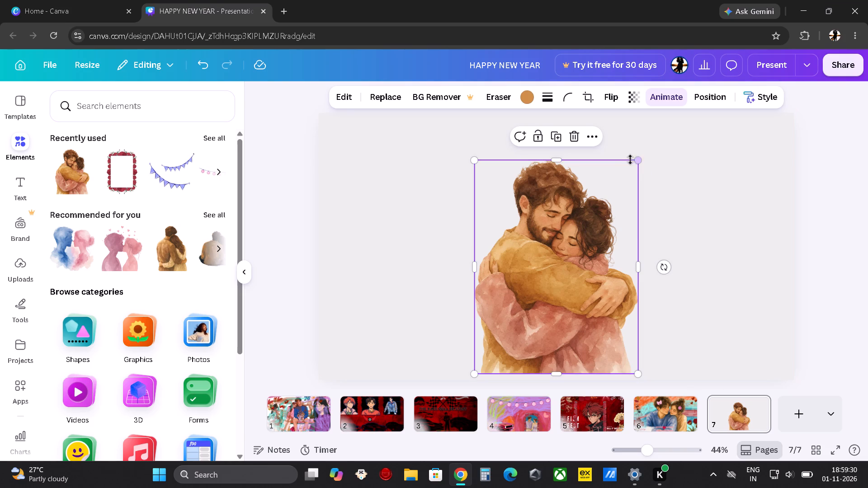
drag(638, 160, 700, 142)
drag(597, 204, 578, 222)
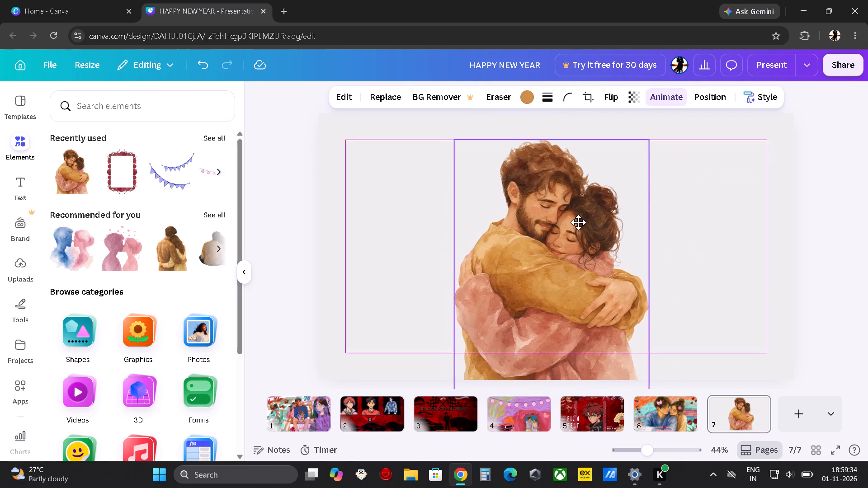
drag(578, 222, 585, 211)
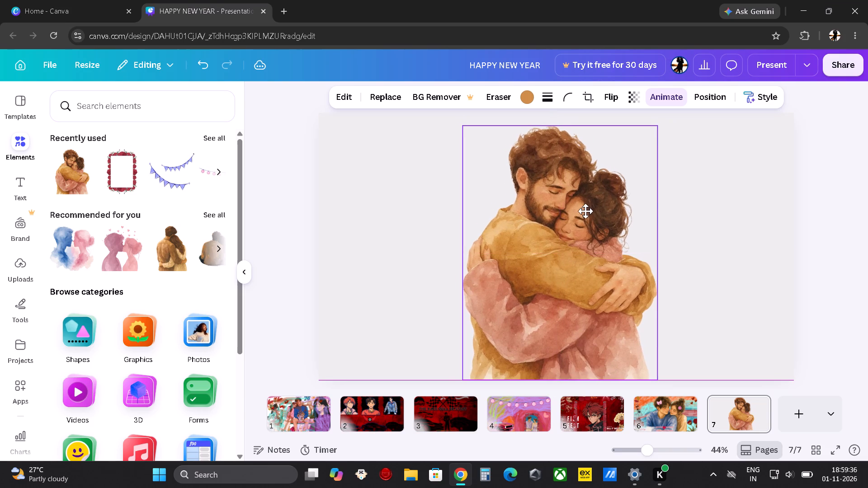
drag(585, 211, 584, 211)
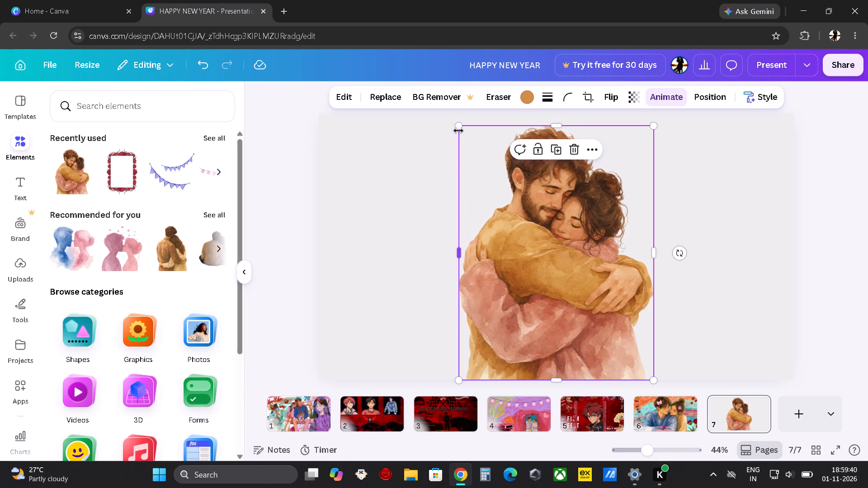
drag(460, 128, 462, 155)
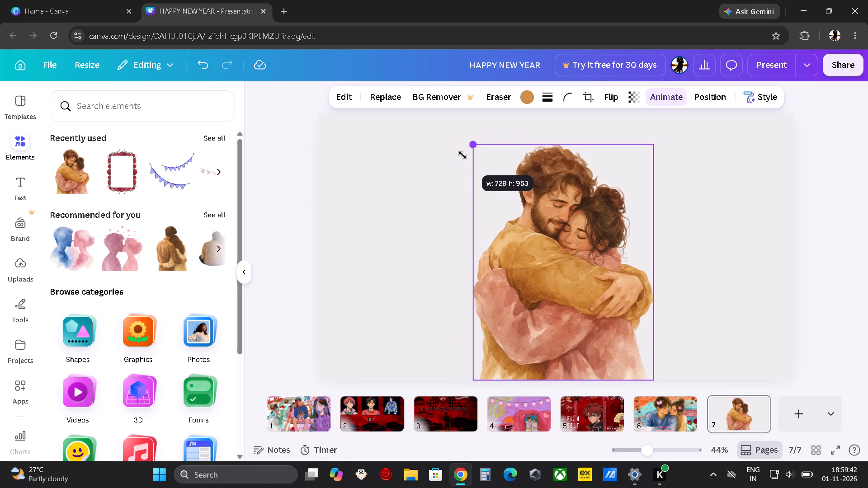
drag(462, 155, 425, 148)
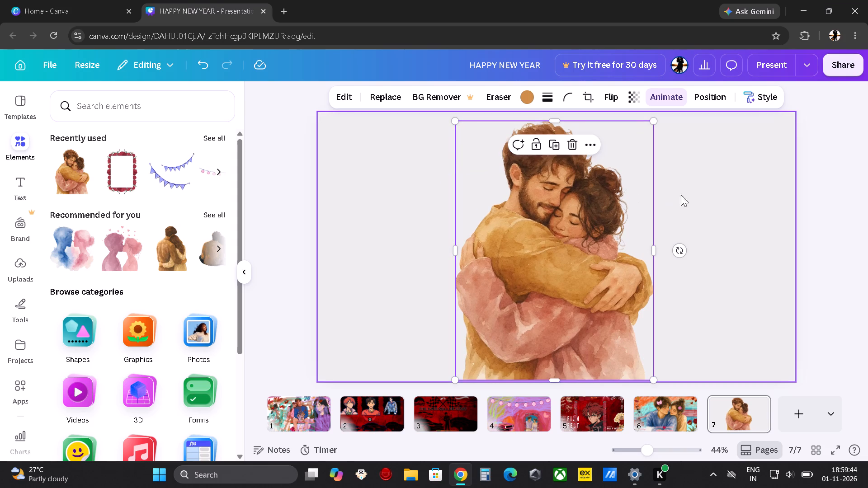
click(860, 179)
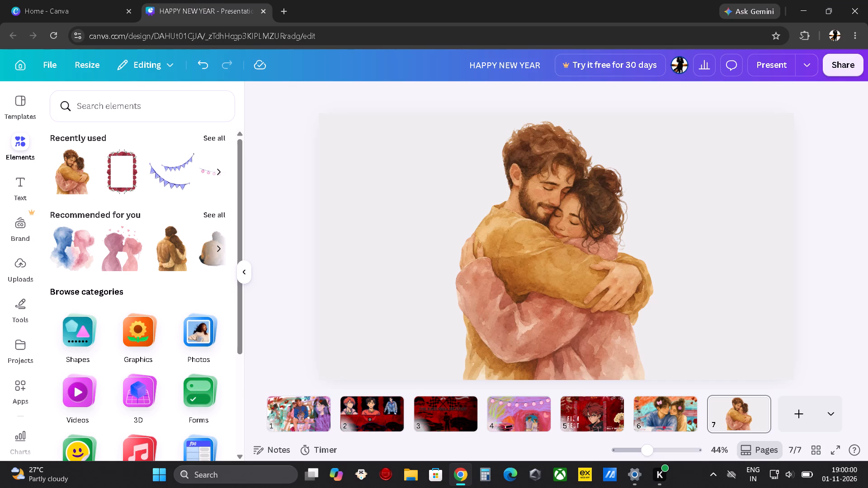
Nudge the hugging couple graphic slightly left of the page's centre, keeping its base on the page's bottom edge.
click(284, 120)
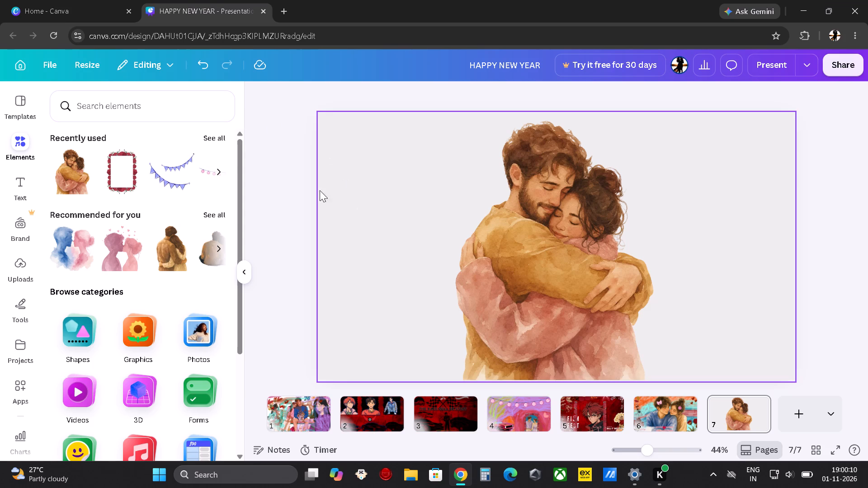
drag(503, 246, 501, 240)
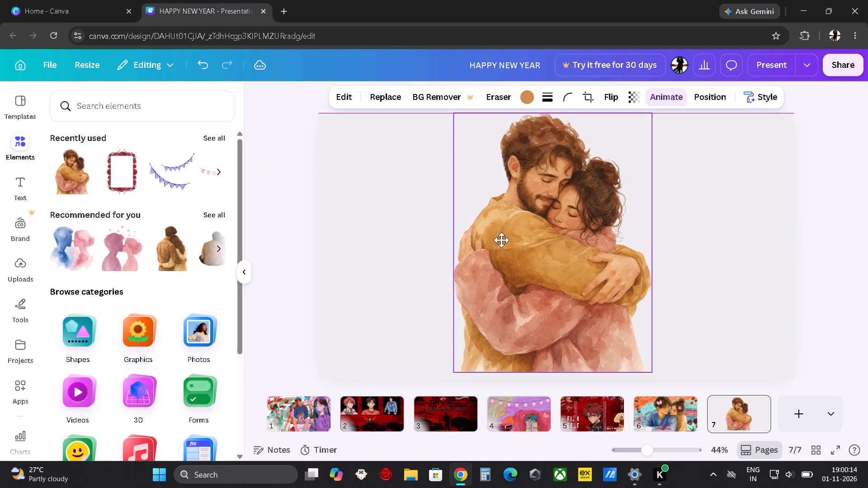
drag(501, 240, 498, 248)
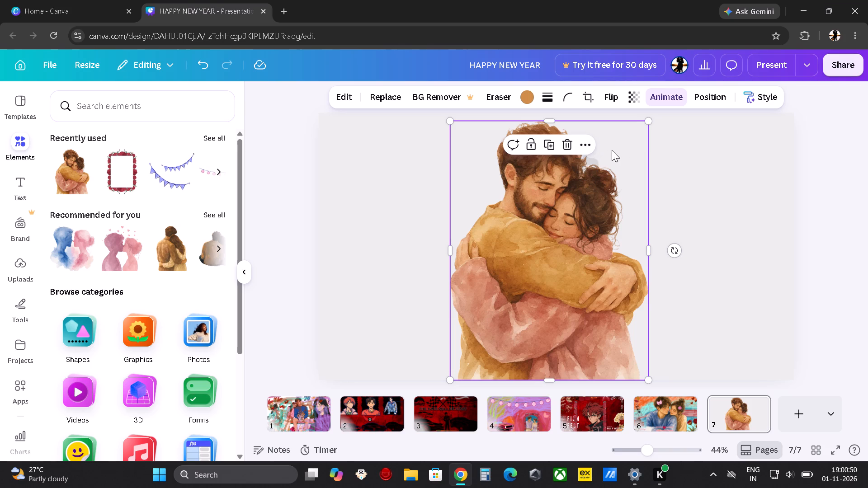
Shrink the hugging couple graphic slightly to about 783 wide by 1,024 high, keeping its base on the page's bottom edge.
click(652, 122)
drag(649, 121, 642, 124)
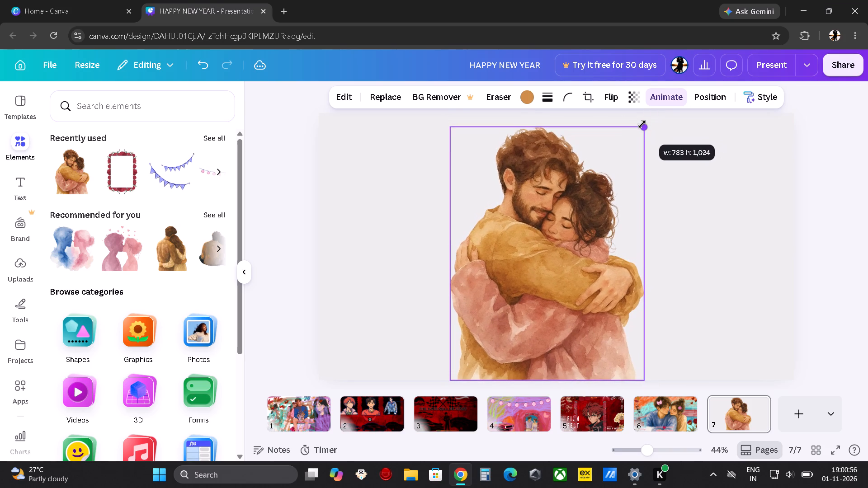
drag(642, 124, 642, 124)
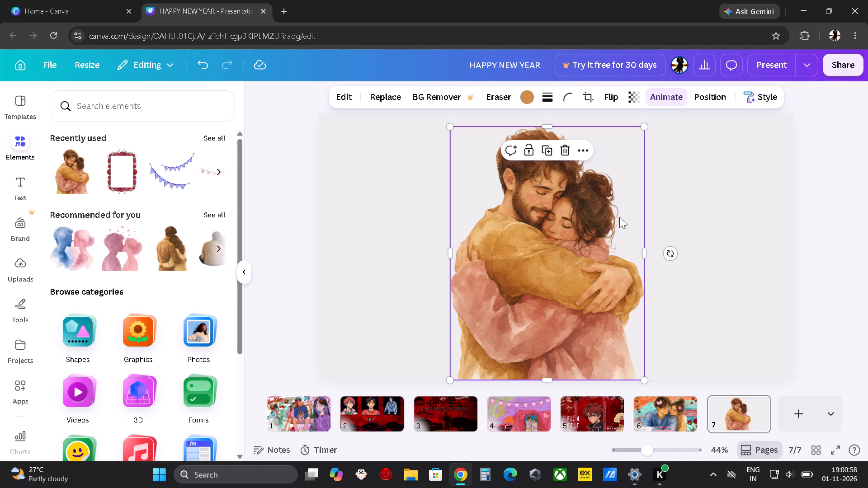
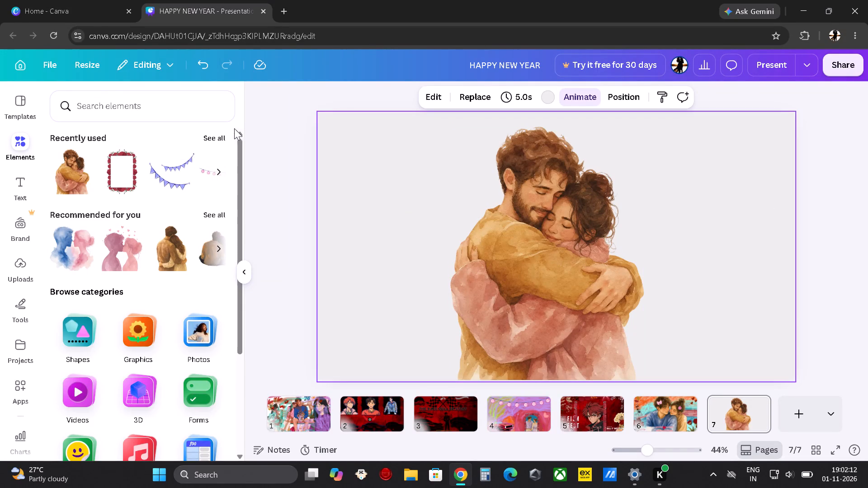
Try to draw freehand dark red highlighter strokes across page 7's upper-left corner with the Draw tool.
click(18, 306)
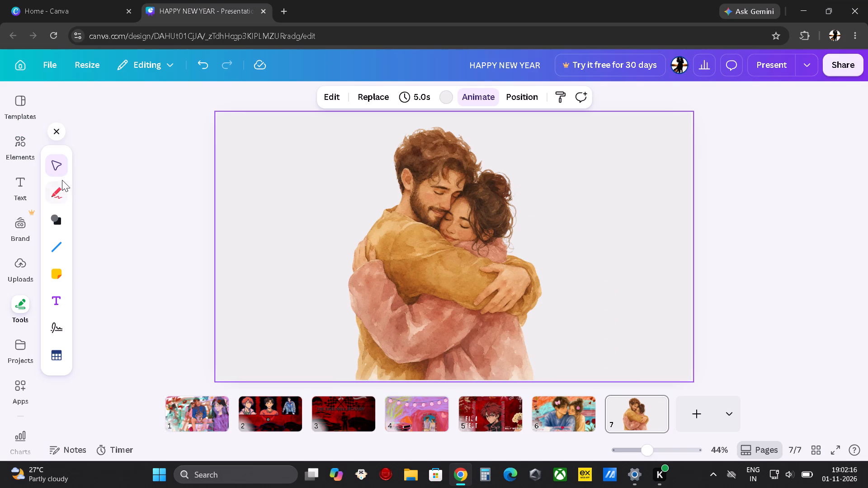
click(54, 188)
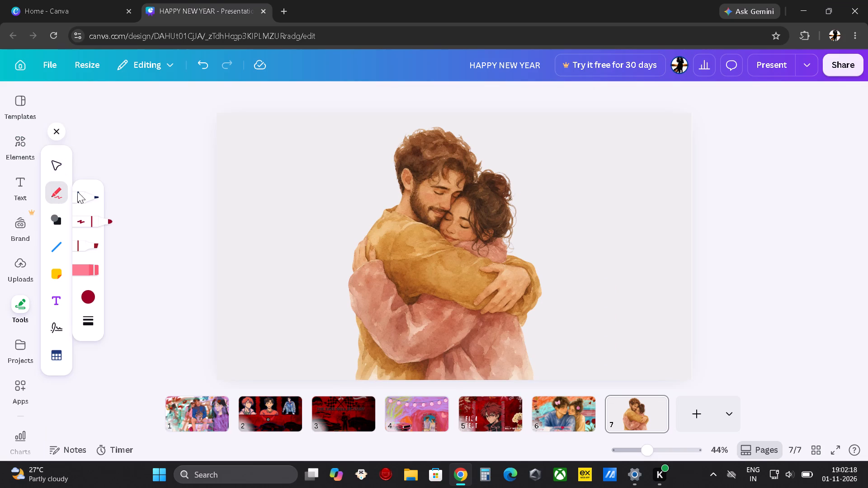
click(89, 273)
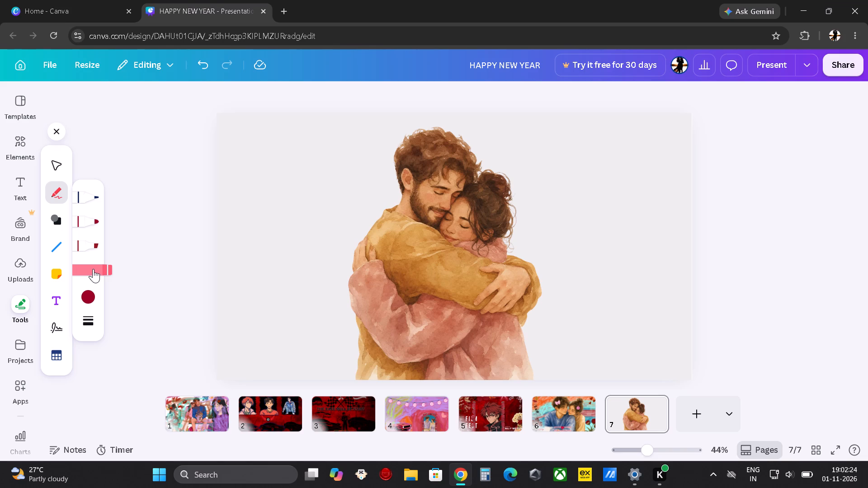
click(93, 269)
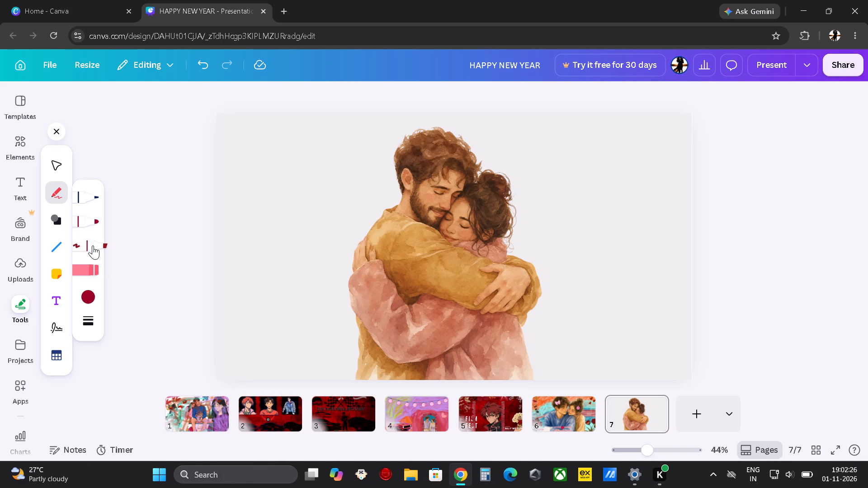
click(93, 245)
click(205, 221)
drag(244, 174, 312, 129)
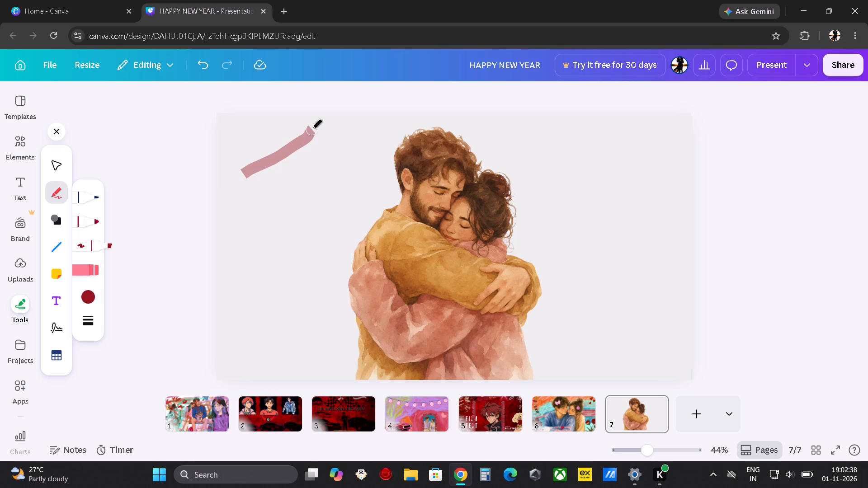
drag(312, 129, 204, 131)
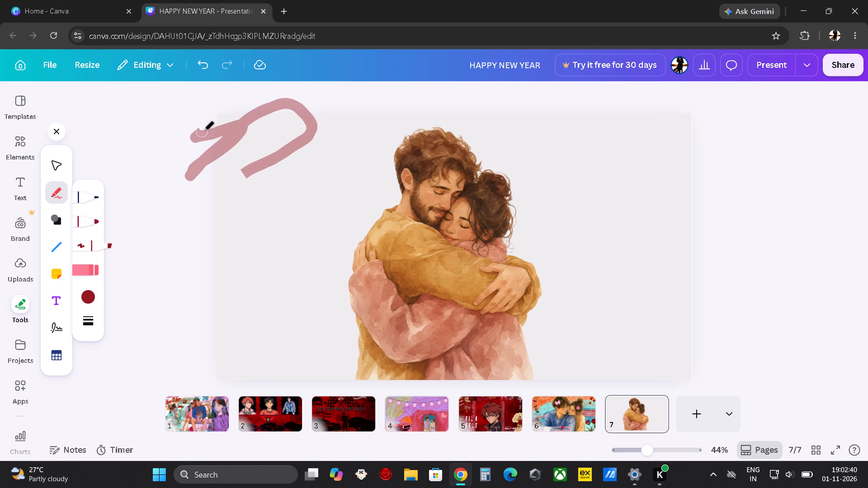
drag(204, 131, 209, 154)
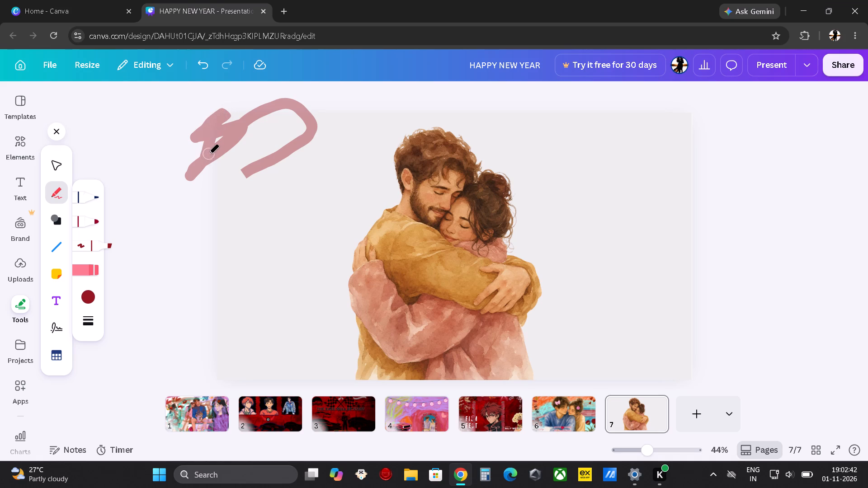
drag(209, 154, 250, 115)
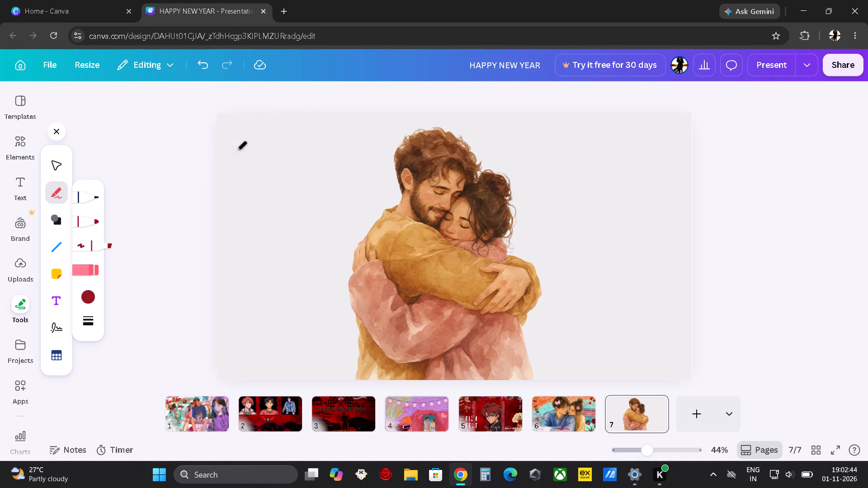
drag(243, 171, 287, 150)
Examine page 6's brush-stroke background for reference, leave the Draw tool and return to page 7.
scroll(440, 195, up, 2)
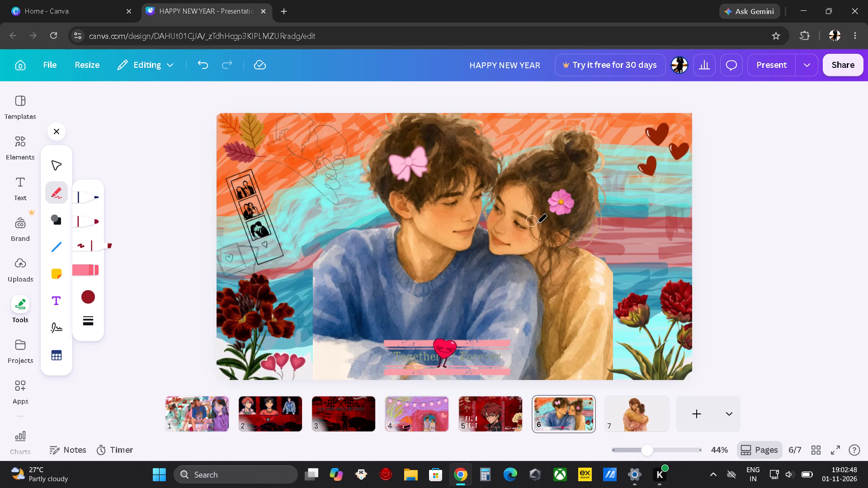
scroll(541, 225, right, 1)
click(642, 403)
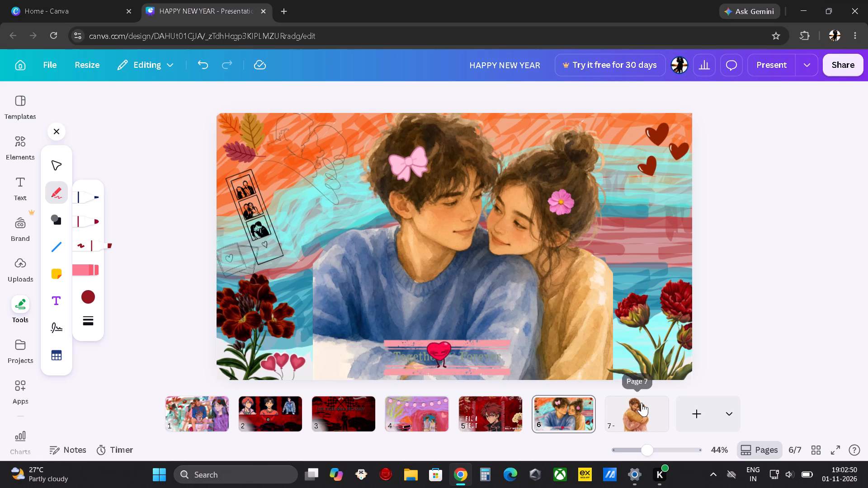
drag(572, 220, 604, 279)
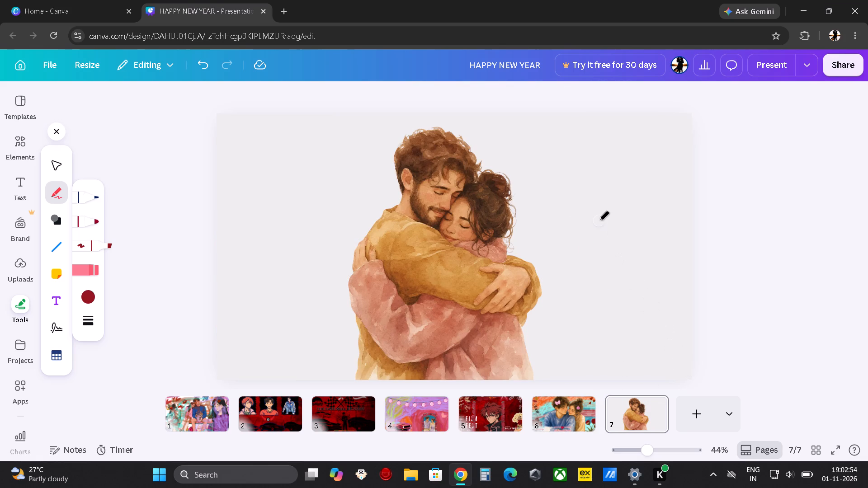
scroll(599, 221, down, 1)
scroll(599, 221, up, 3)
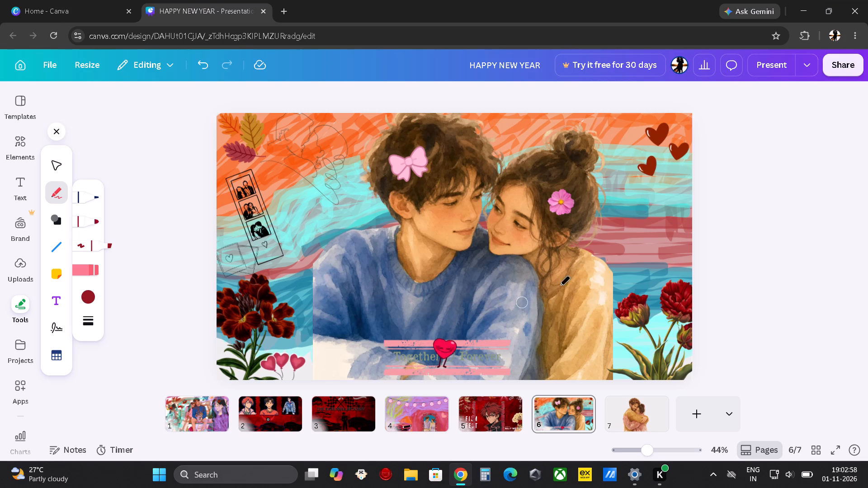
drag(618, 243, 657, 248)
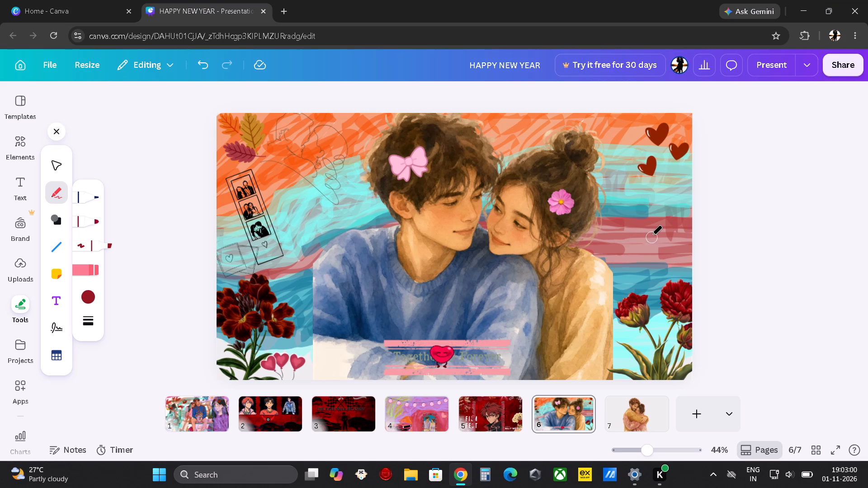
drag(652, 233, 415, 249)
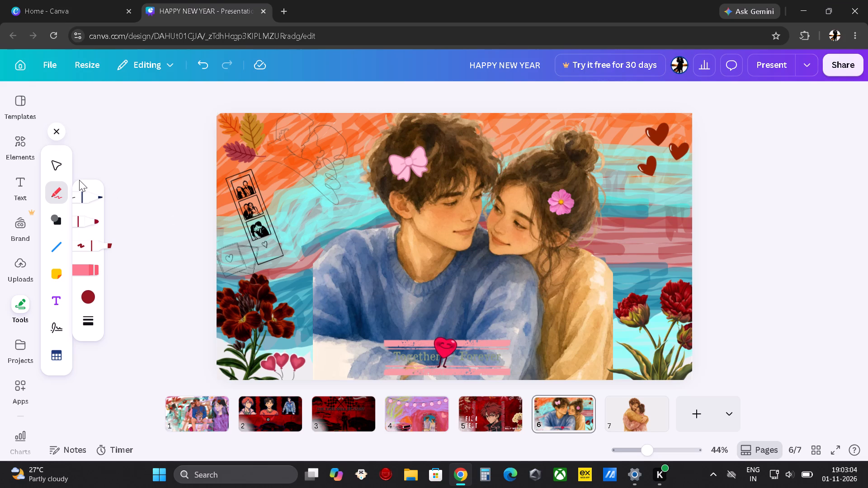
click(59, 131)
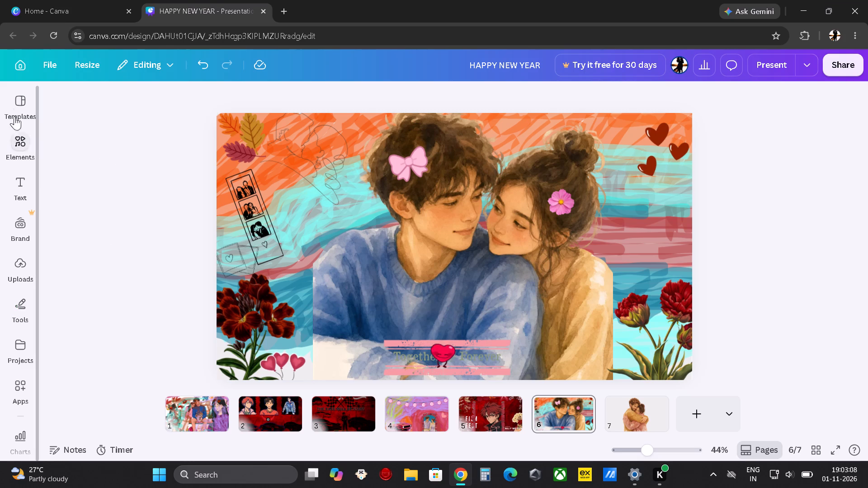
click(633, 417)
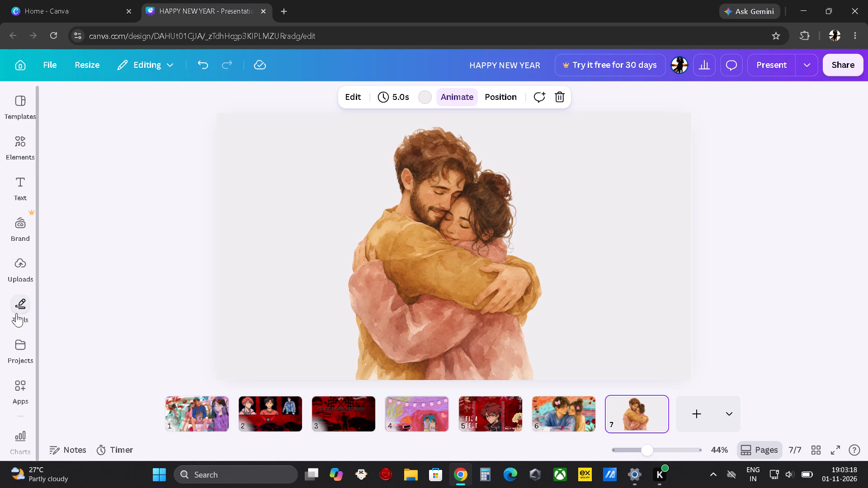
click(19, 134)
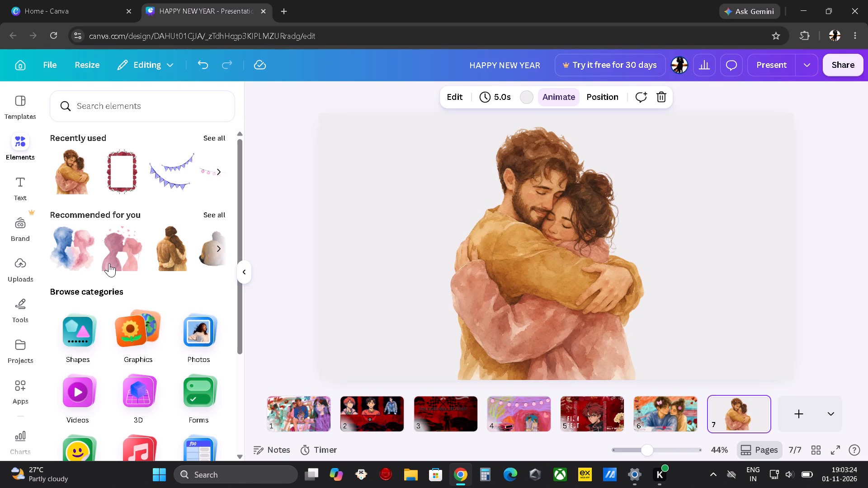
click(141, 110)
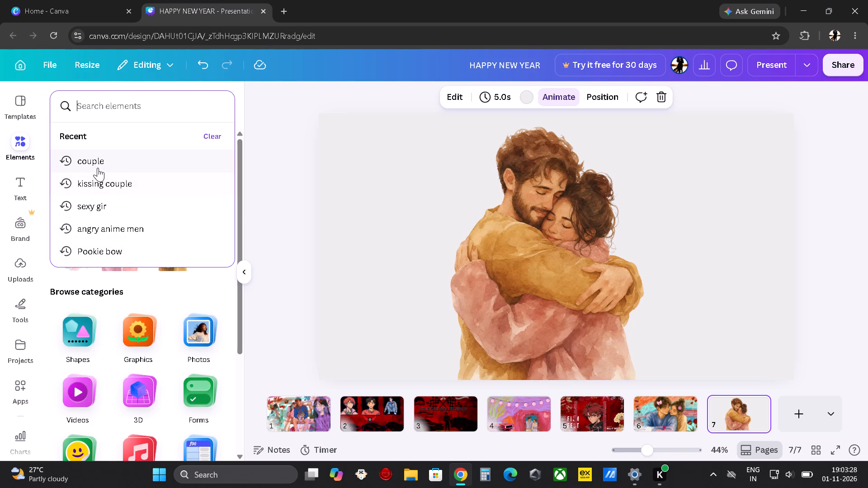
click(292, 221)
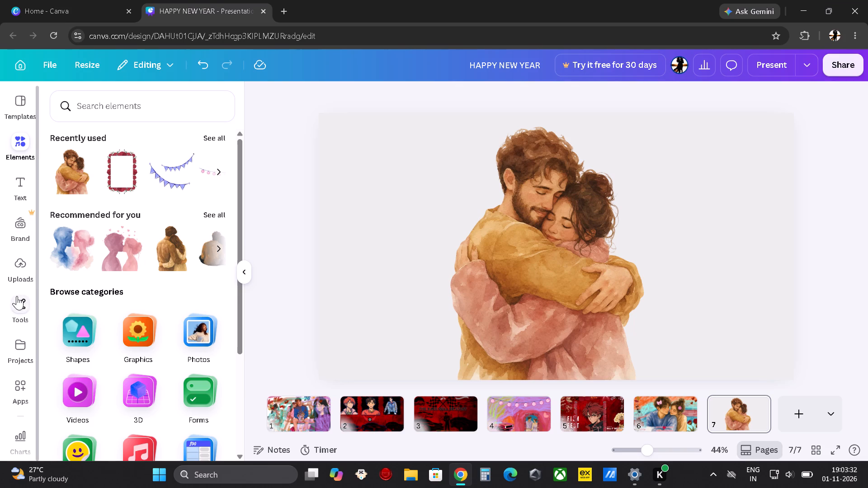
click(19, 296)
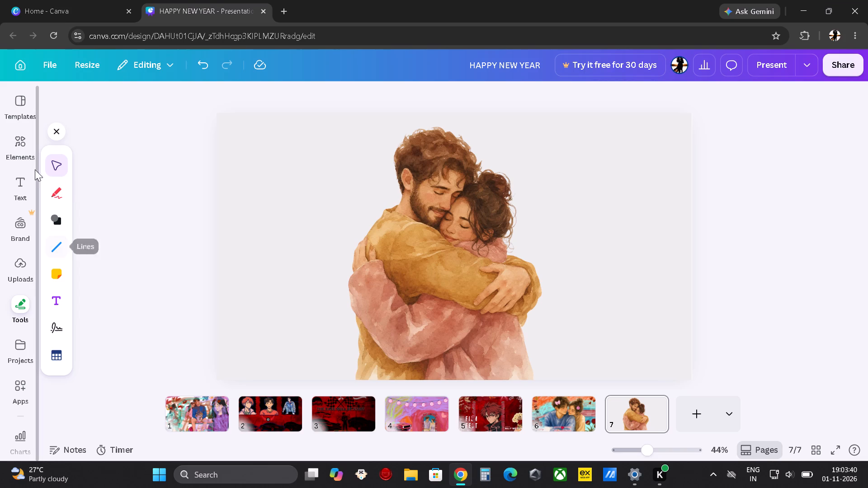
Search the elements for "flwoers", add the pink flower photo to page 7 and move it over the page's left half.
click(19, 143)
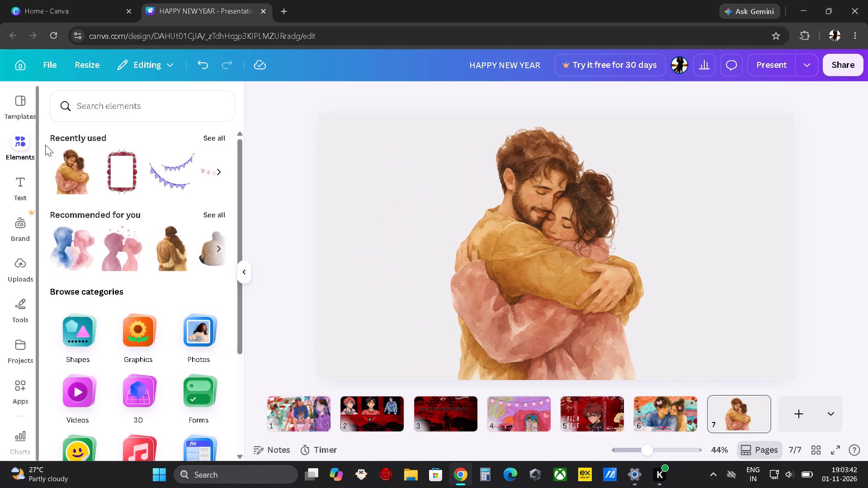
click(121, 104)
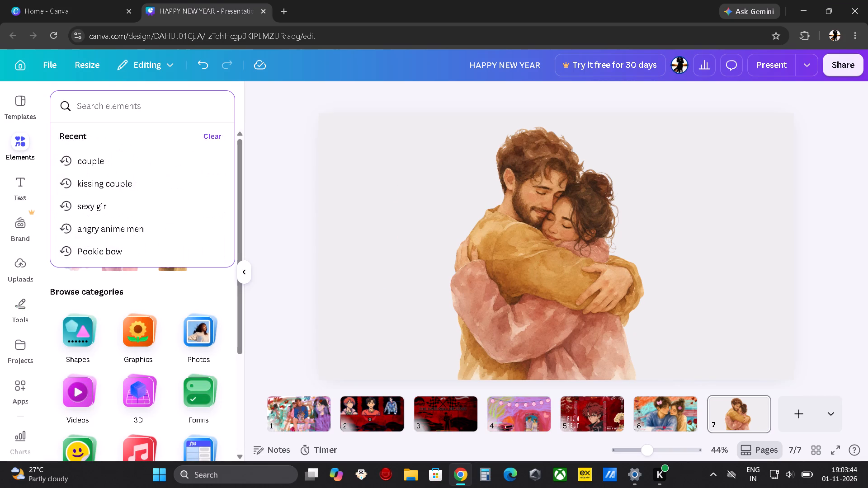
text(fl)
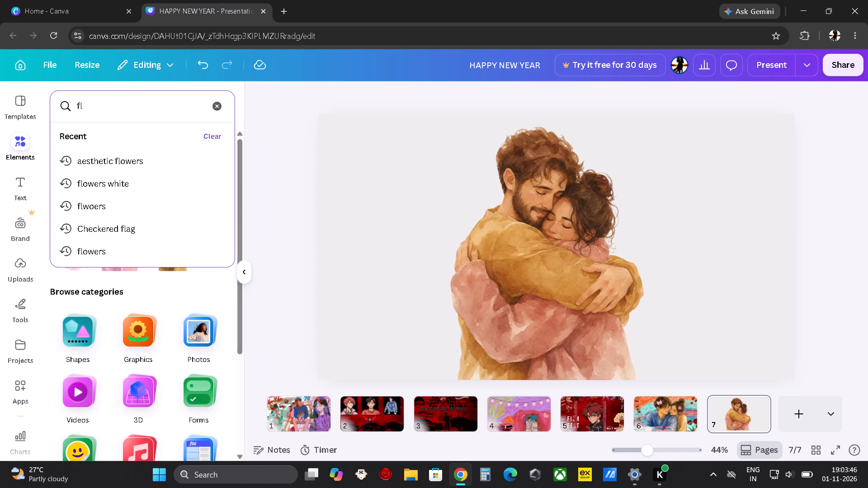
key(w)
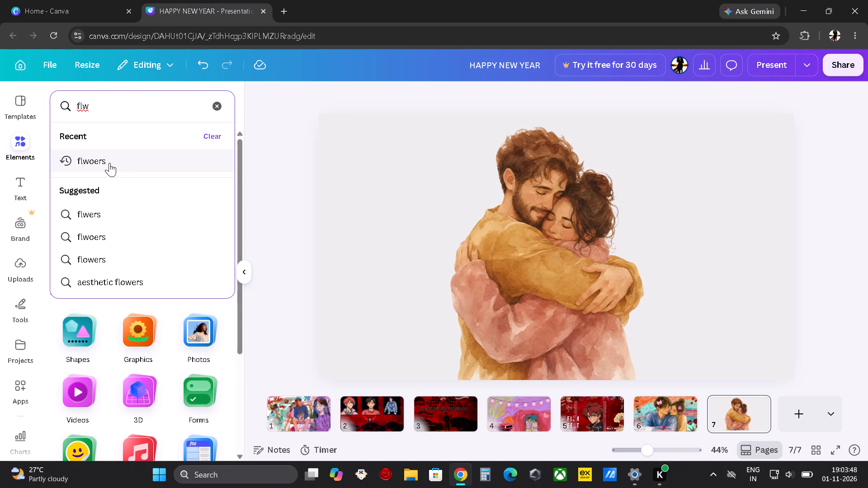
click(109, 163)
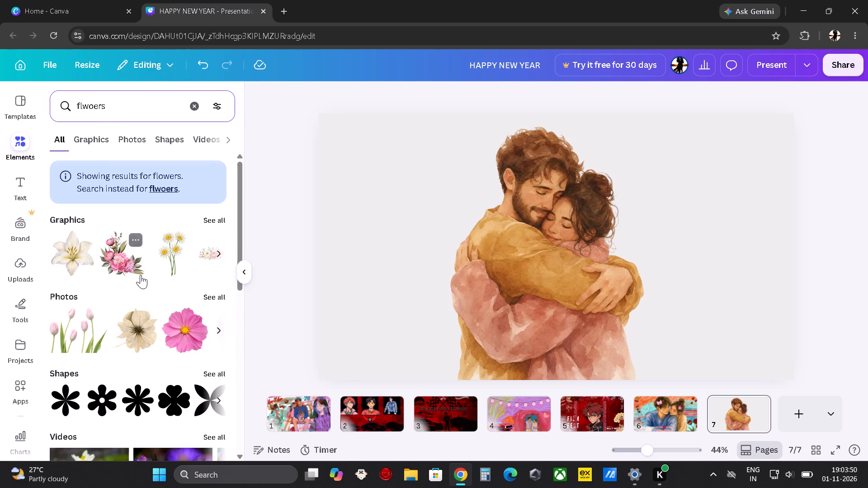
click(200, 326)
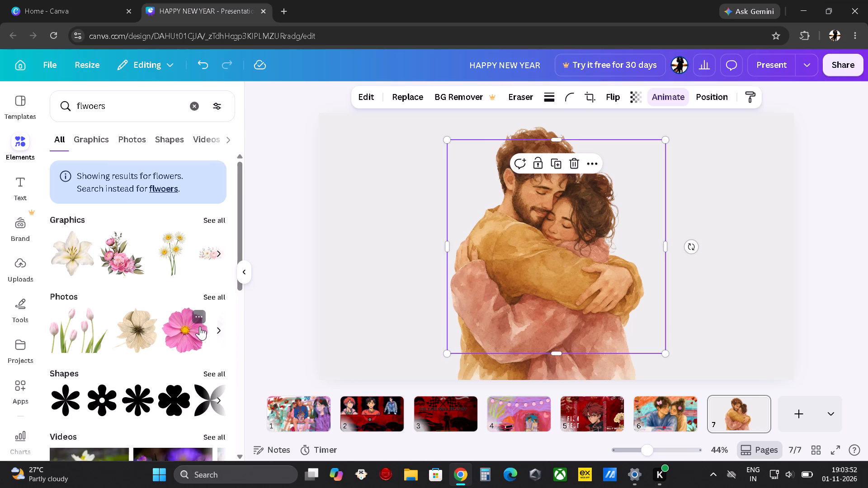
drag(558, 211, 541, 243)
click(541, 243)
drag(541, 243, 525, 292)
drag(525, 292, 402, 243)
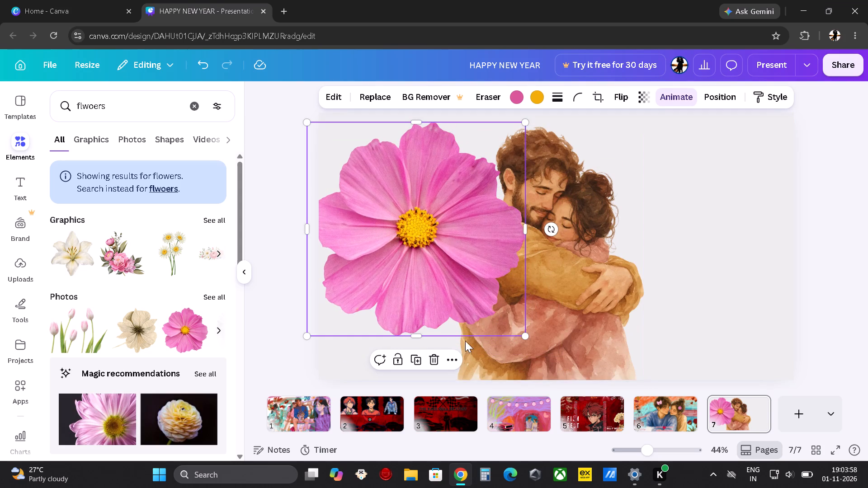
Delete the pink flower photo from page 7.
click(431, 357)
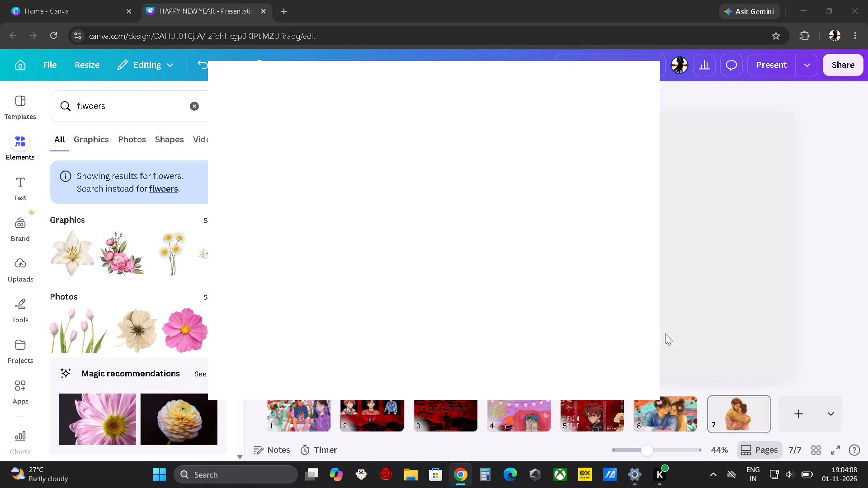
Delete the hugging couple graphic from page 7.
click(736, 412)
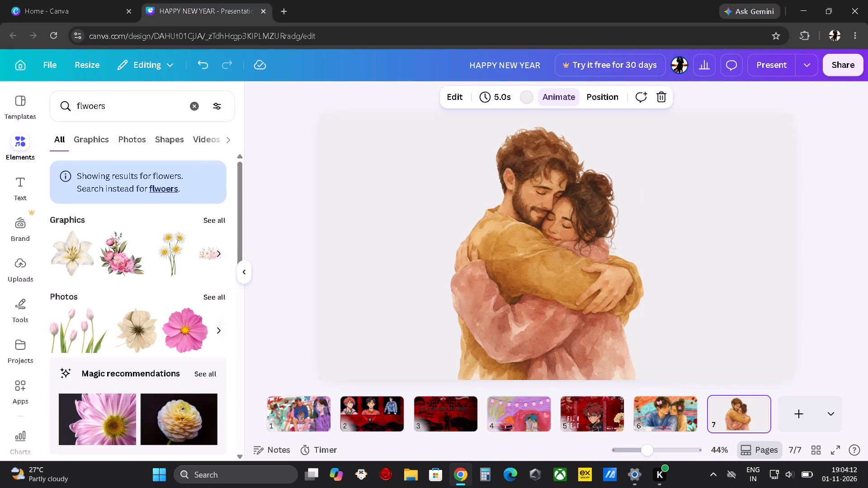
click(584, 241)
click(566, 150)
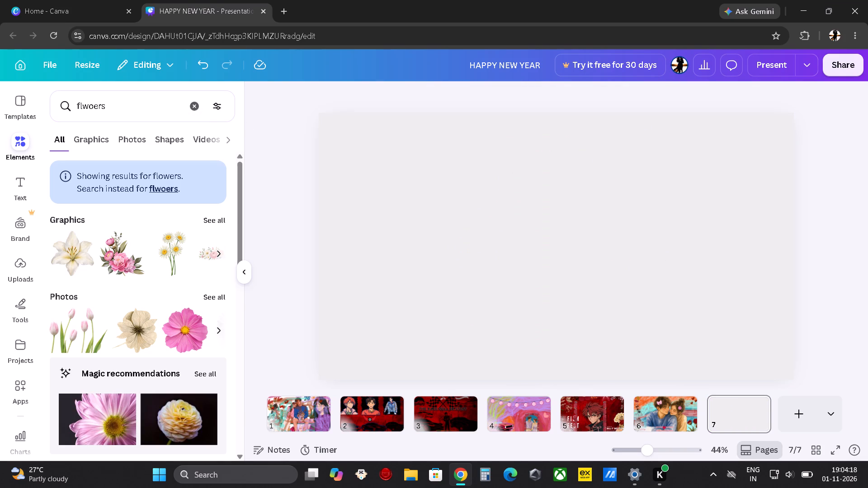
Search the elements for "lovender background" and look through the results for a page 7 background.
click(193, 105)
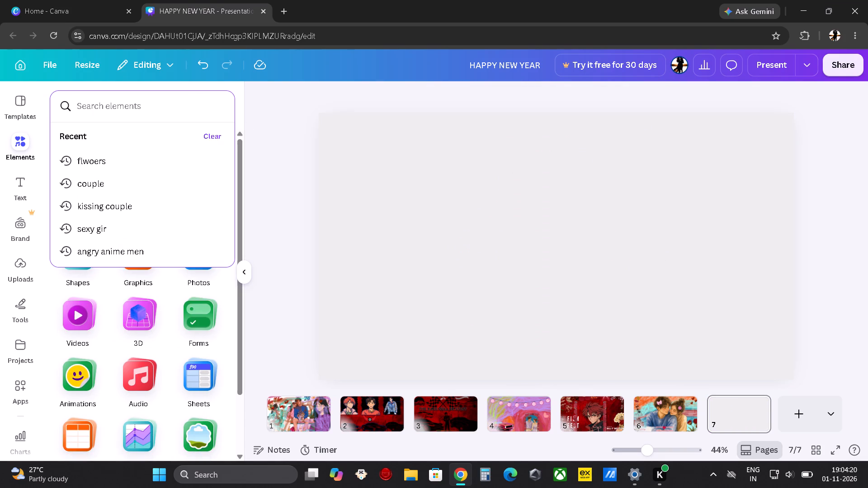
click(121, 103)
text(bac)
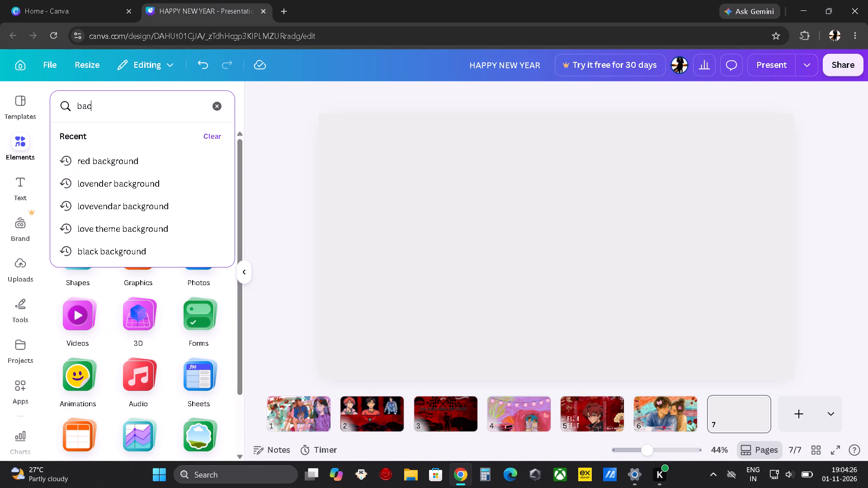
key(k)
click(139, 184)
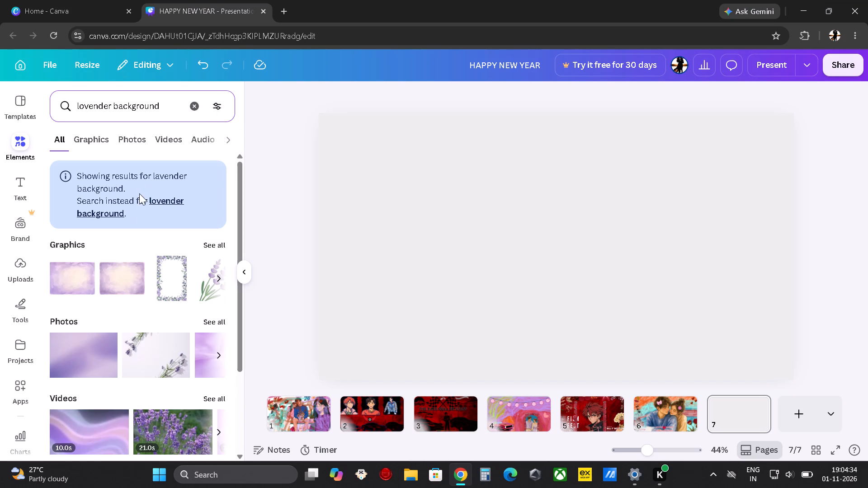
scroll(149, 331, down, 3)
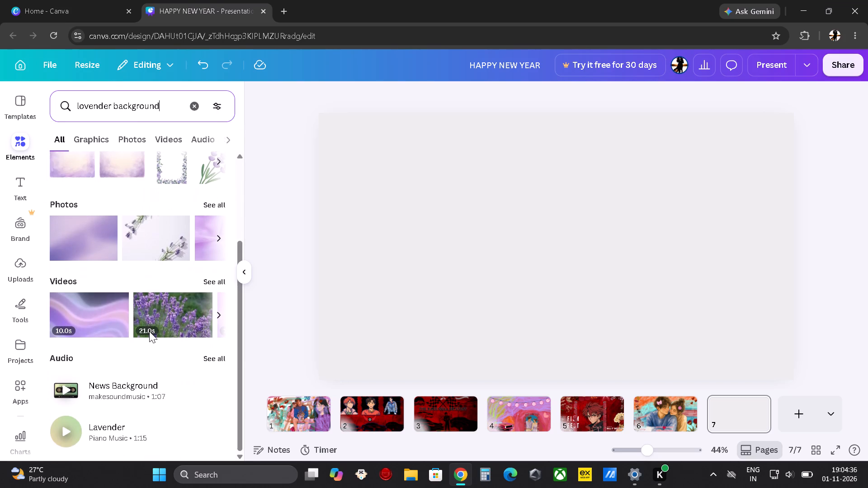
scroll(149, 331, up, 4)
Search the elements for "background" and add the beige crumpled-paper photo to page 7.
click(170, 105)
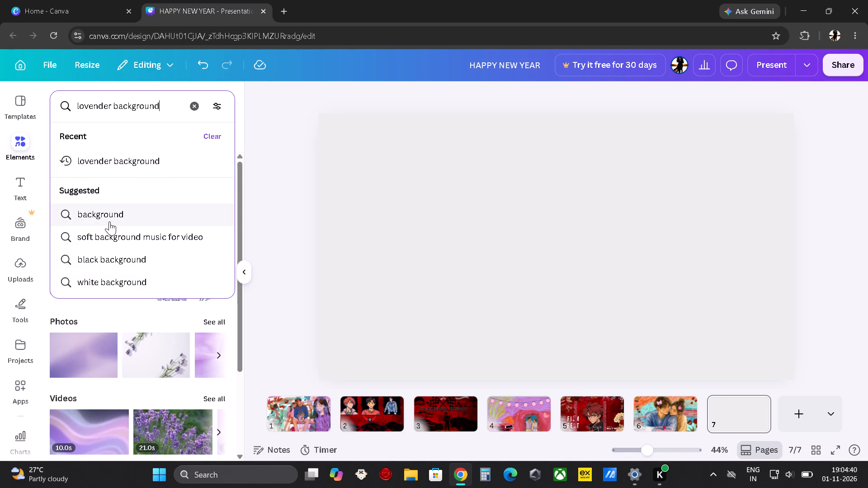
click(110, 219)
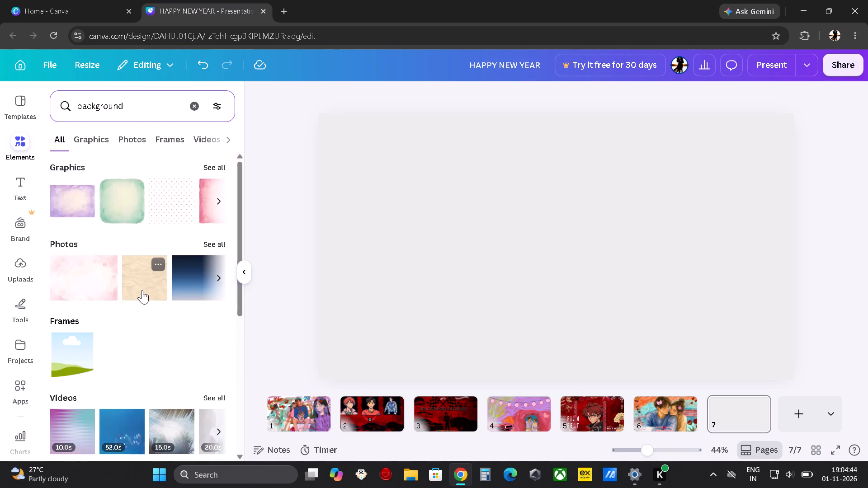
click(142, 289)
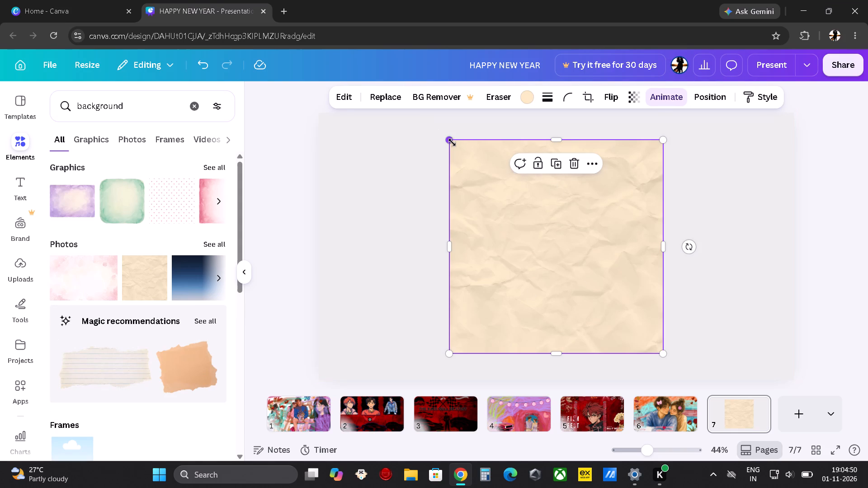
Enlarge and stretch the crumpled-paper photo until it covers all of page 7, and lock it.
drag(448, 139, 232, 153)
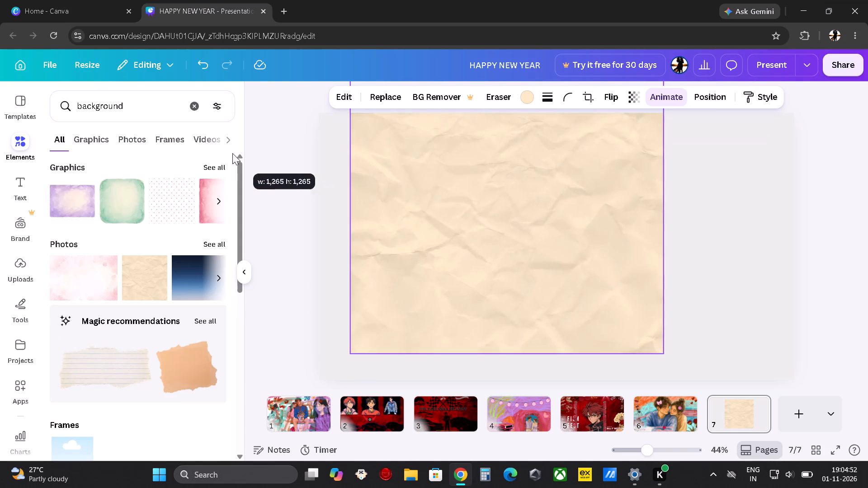
drag(232, 153, 259, 169)
drag(498, 213, 421, 265)
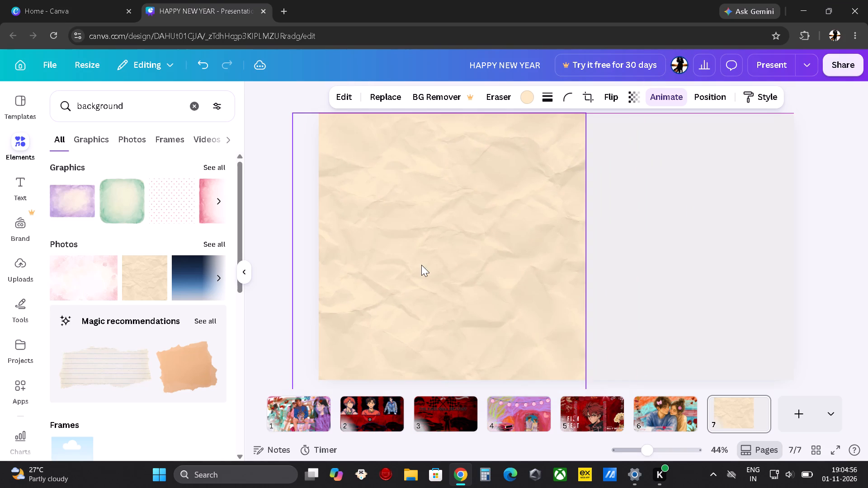
drag(587, 257, 700, 241)
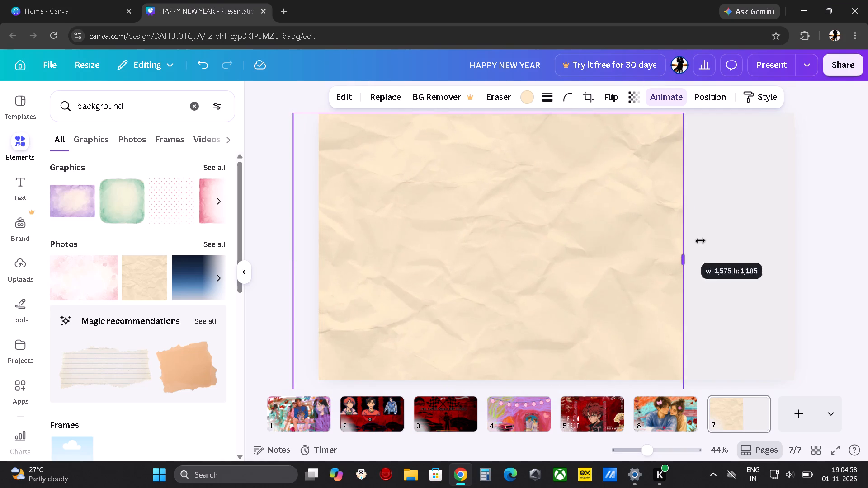
drag(700, 241, 809, 221)
click(665, 248)
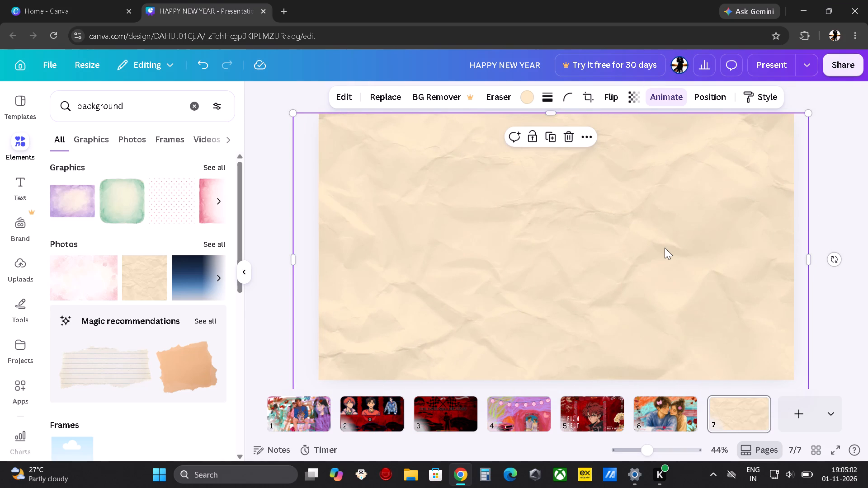
click(665, 248)
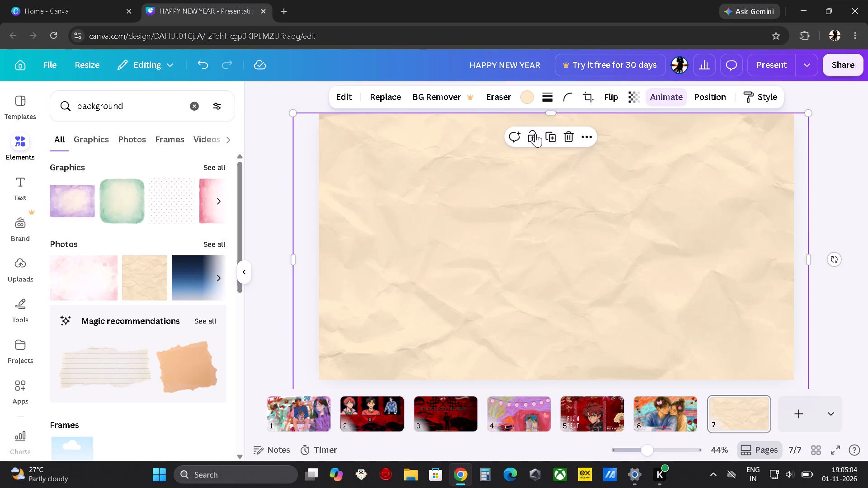
click(534, 133)
click(556, 287)
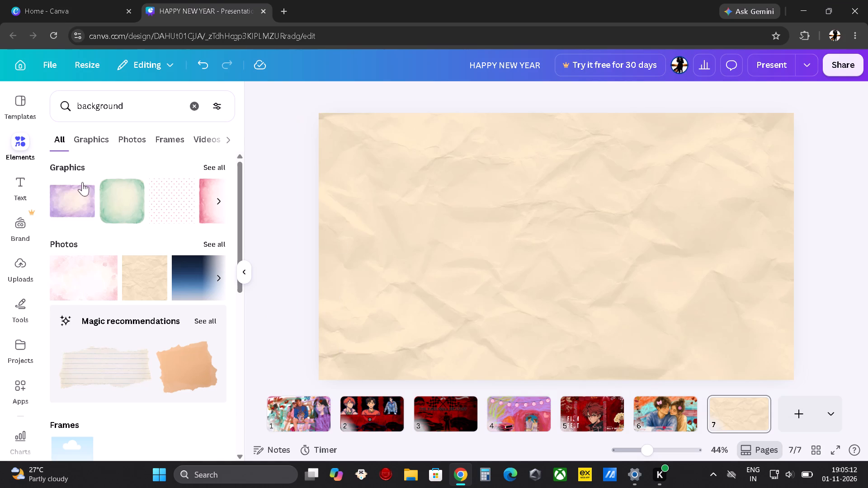
Search the elements for "couple", add the graphic of the couple standing at a railing, and place it along page 7's bottom edge near the centre.
click(194, 105)
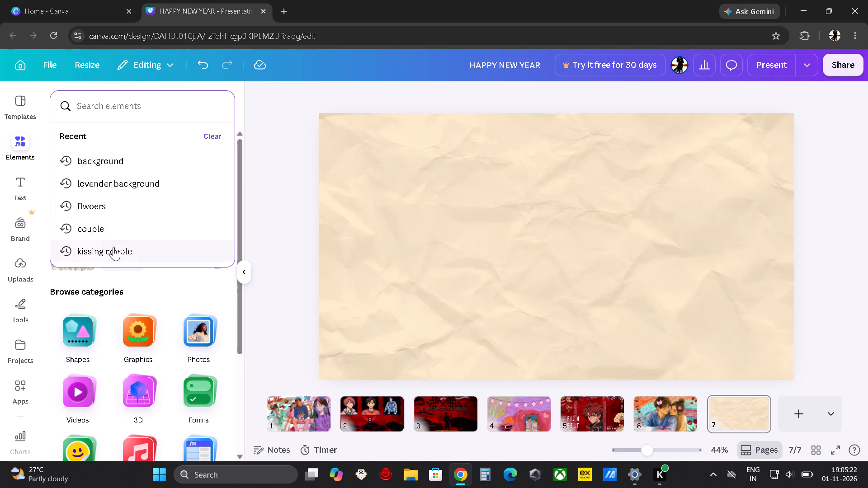
click(91, 223)
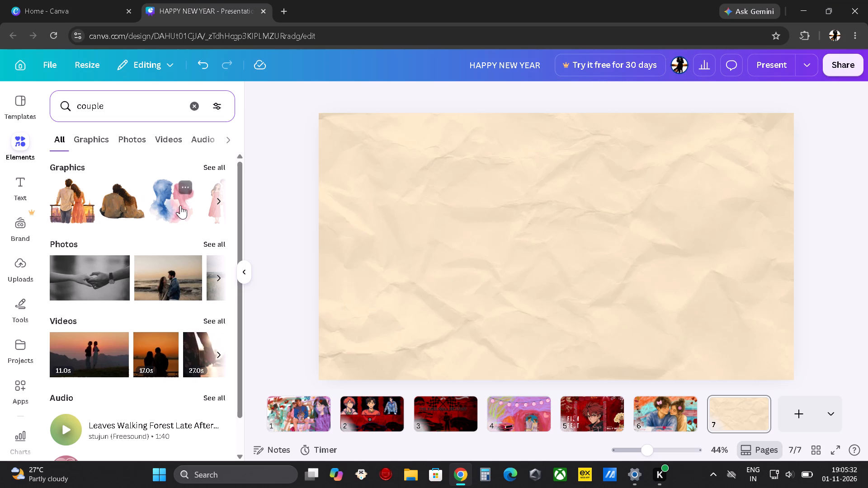
click(74, 206)
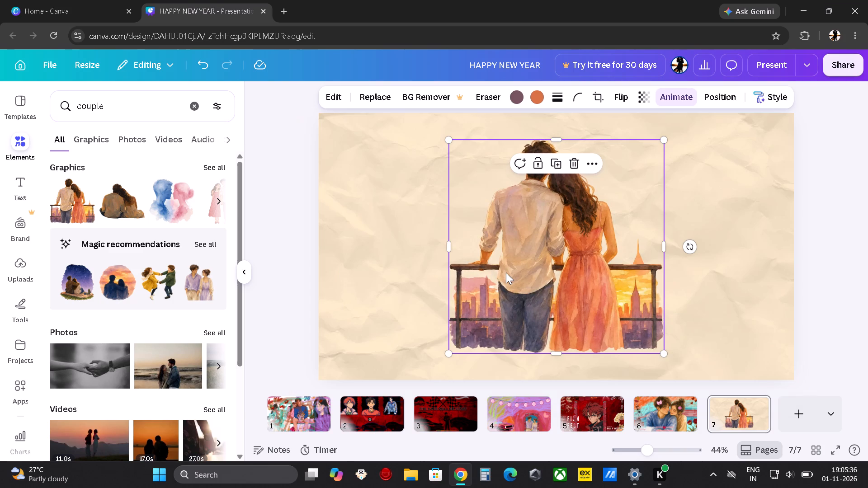
drag(506, 272, 502, 289)
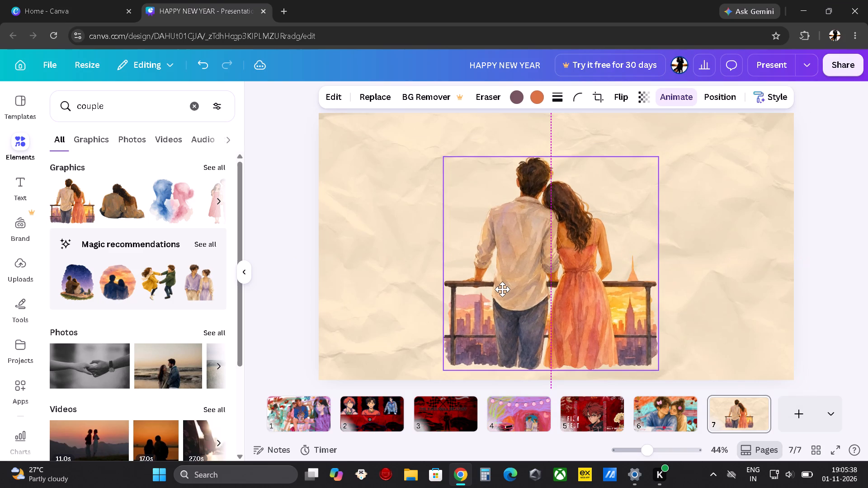
drag(502, 289, 430, 274)
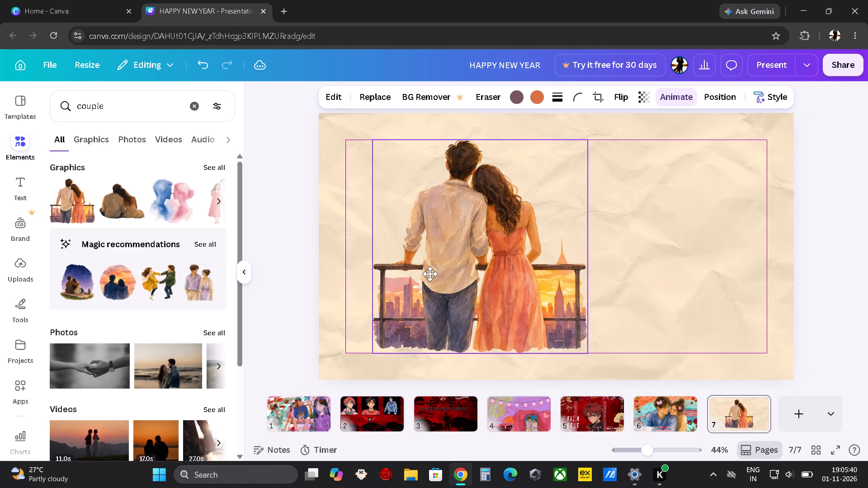
drag(430, 274, 518, 286)
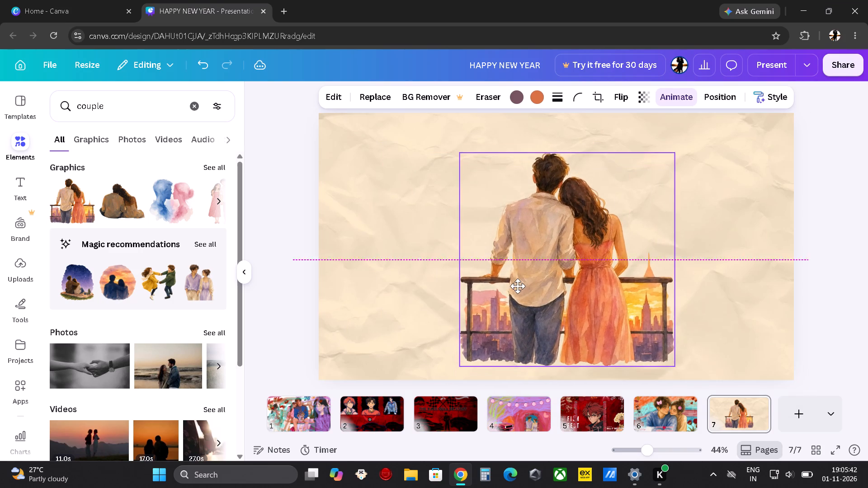
drag(518, 286, 515, 302)
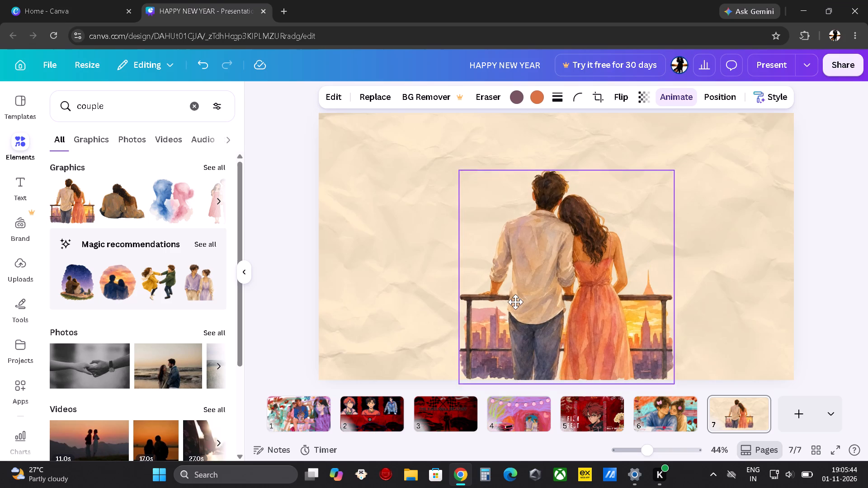
drag(515, 302, 514, 302)
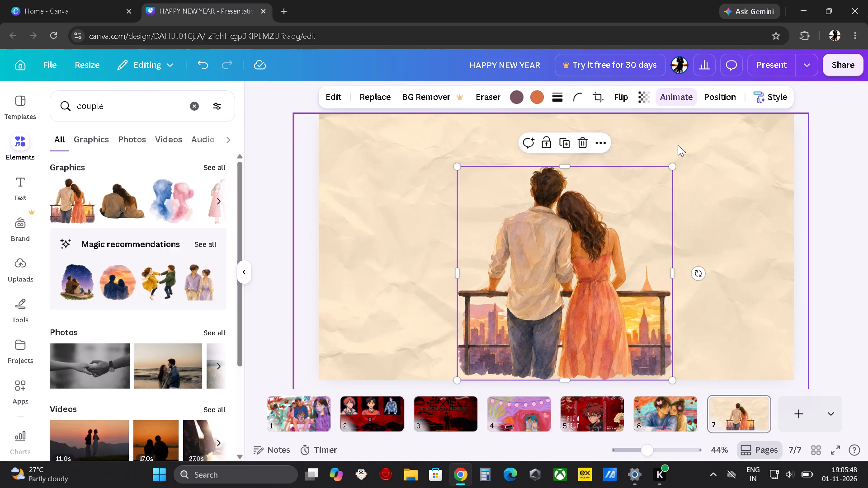
Enlarge the couple graphic to nearly the full page height and nudge it so its base meets the page's bottom edge.
drag(674, 168, 678, 156)
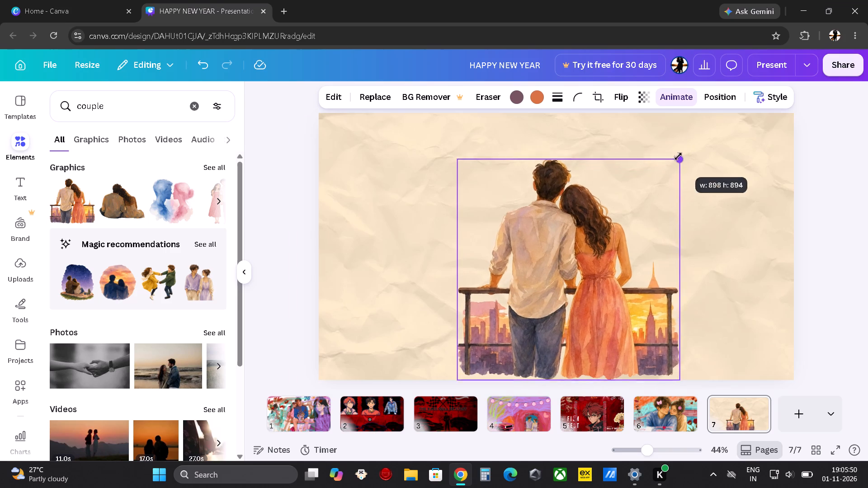
drag(678, 156, 687, 130)
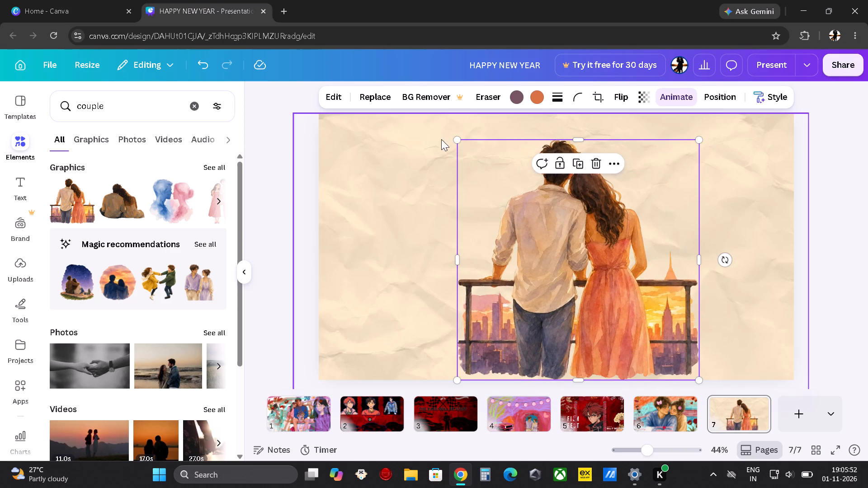
drag(457, 141, 448, 136)
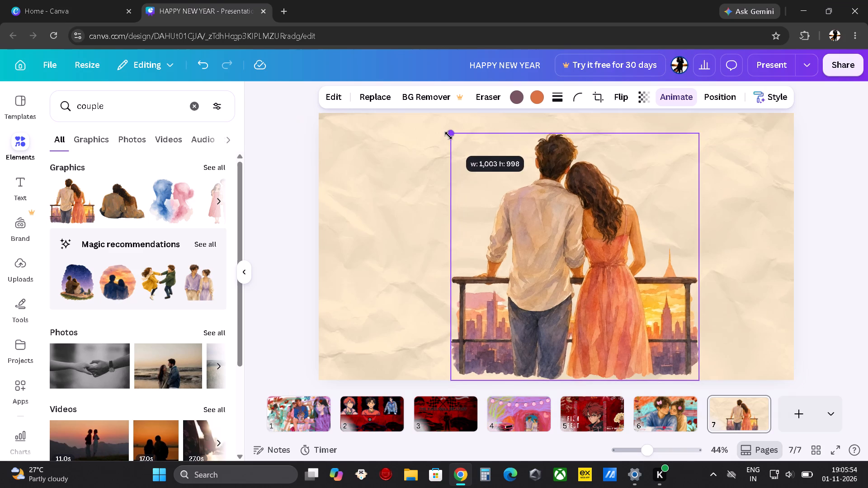
drag(448, 136, 425, 128)
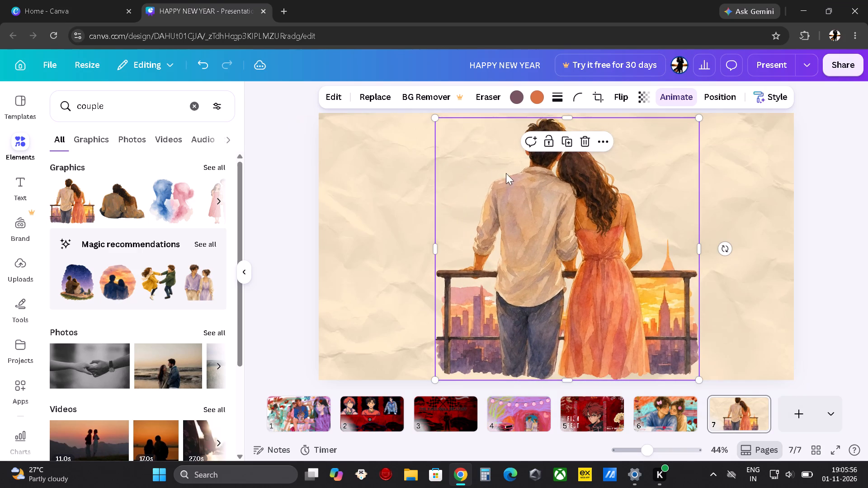
drag(599, 211, 600, 211)
drag(600, 211, 596, 214)
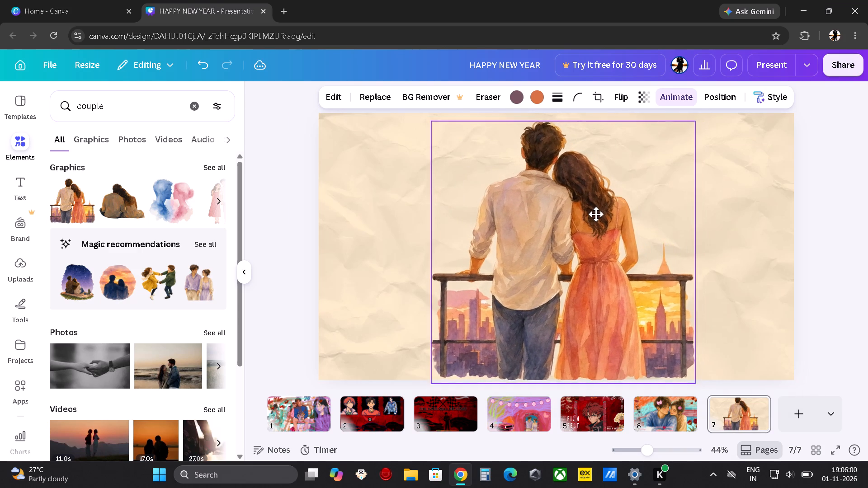
drag(596, 214, 594, 214)
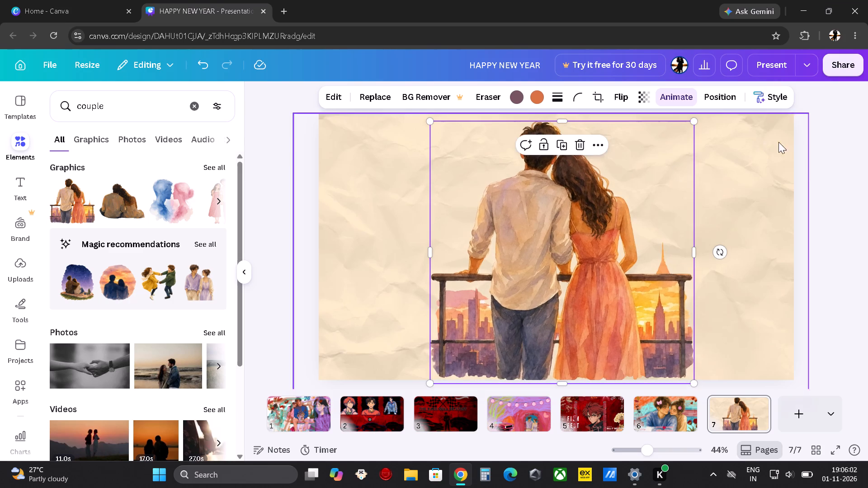
click(858, 207)
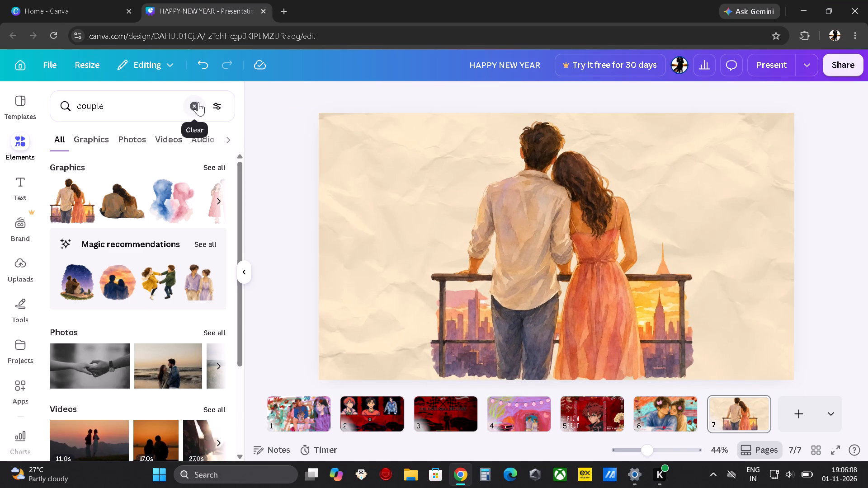
Replace the element search with the recent search "flwoers" and show all of its graphics results.
click(126, 103)
key(BackSpace)
key(BackSpace)
key(BackSpace)
key(BackSpace)
key(BackSpace)
key(BackSpace)
key(BackSpace)
key(BackSpace)
key(BackSpace)
key(BackSpace)
key(BackSpace)
key(BackSpace)
key(BackSpace)
key(BackSpace)
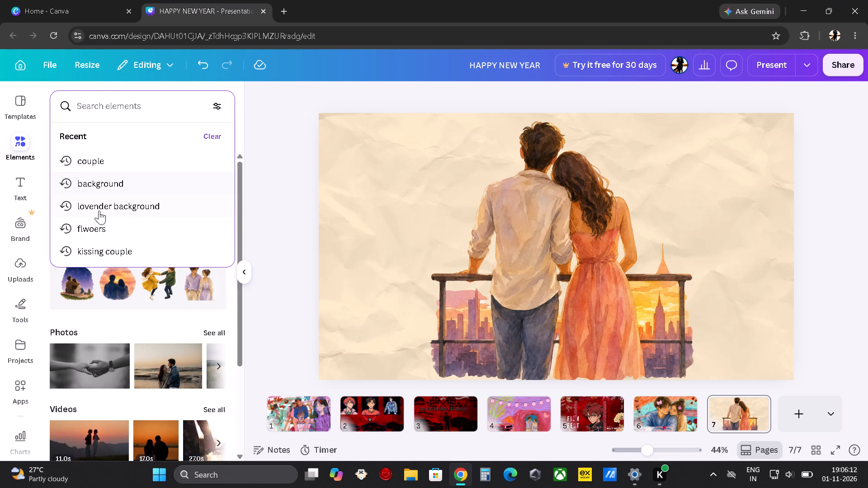
click(86, 229)
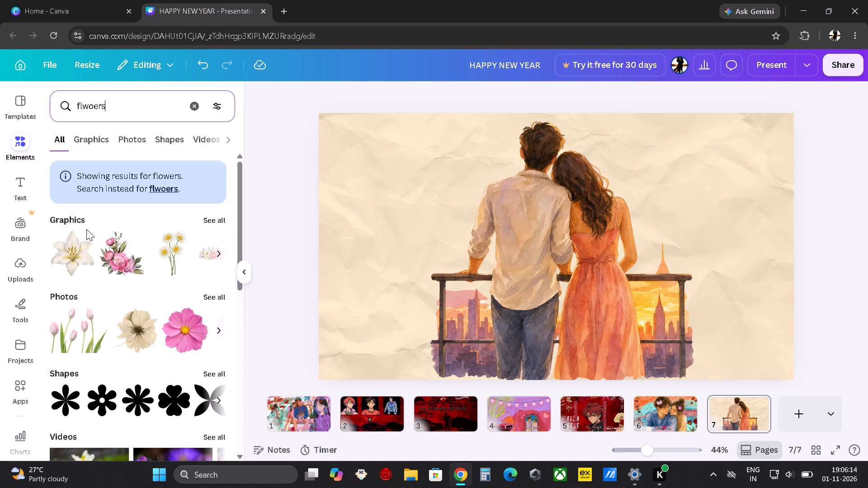
scroll(127, 284, down, 5)
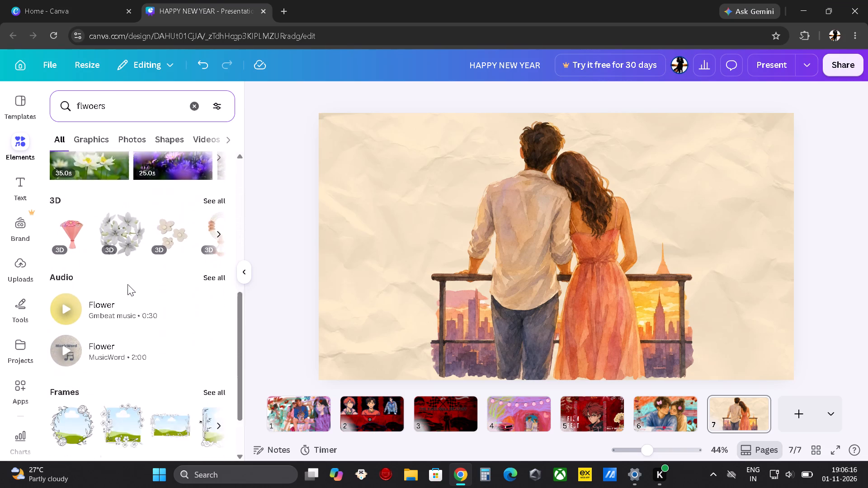
scroll(127, 284, up, 5)
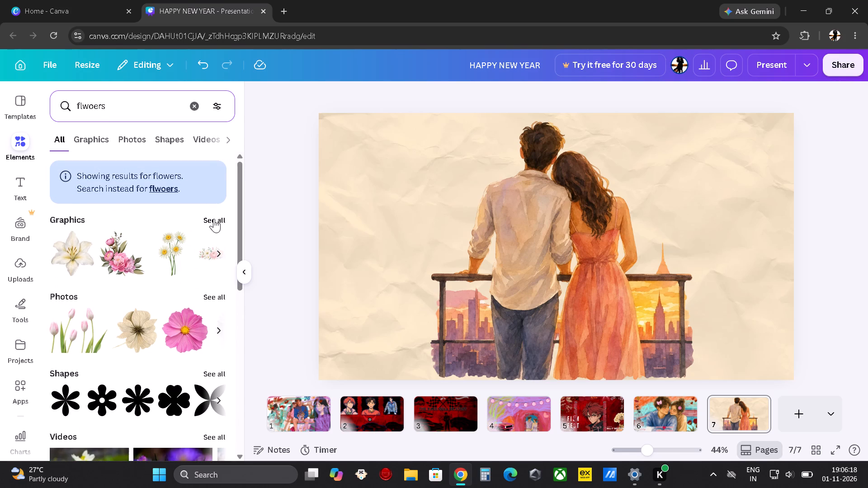
click(214, 219)
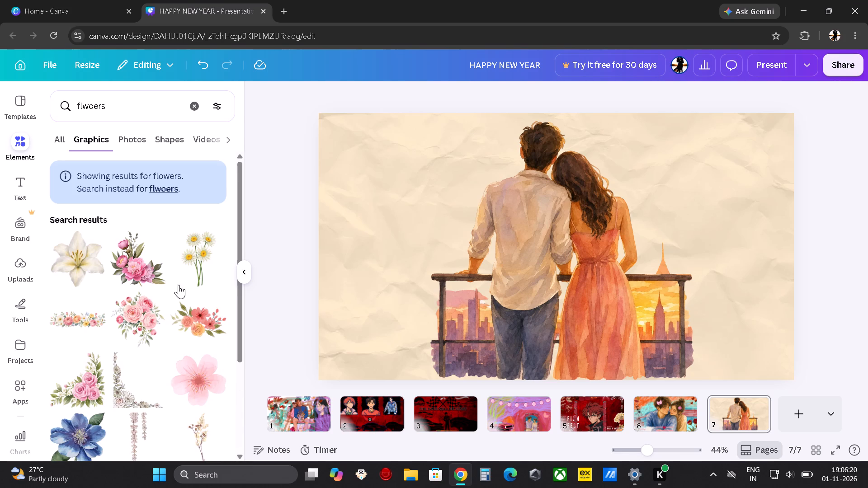
Add the pink-flower corner border graphic to page 7 and fit it flush into the page's top-right corner.
scroll(156, 319, down, 3)
click(156, 319)
scroll(156, 319, down, 1)
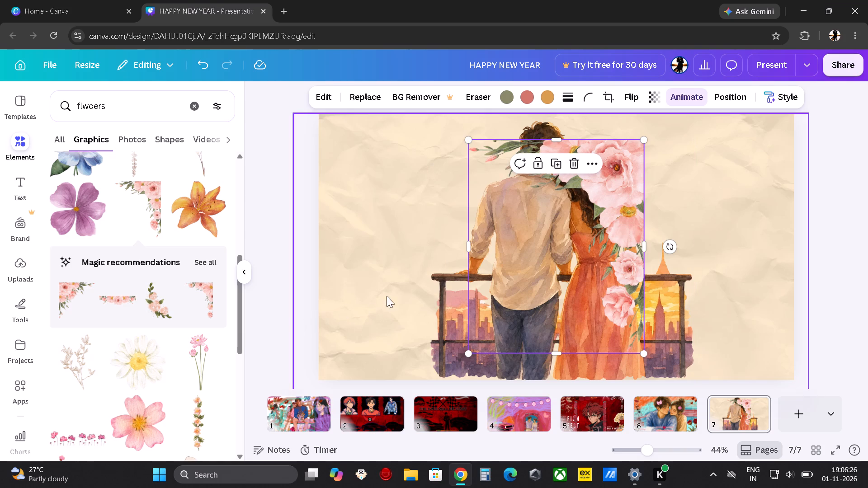
drag(609, 185, 682, 163)
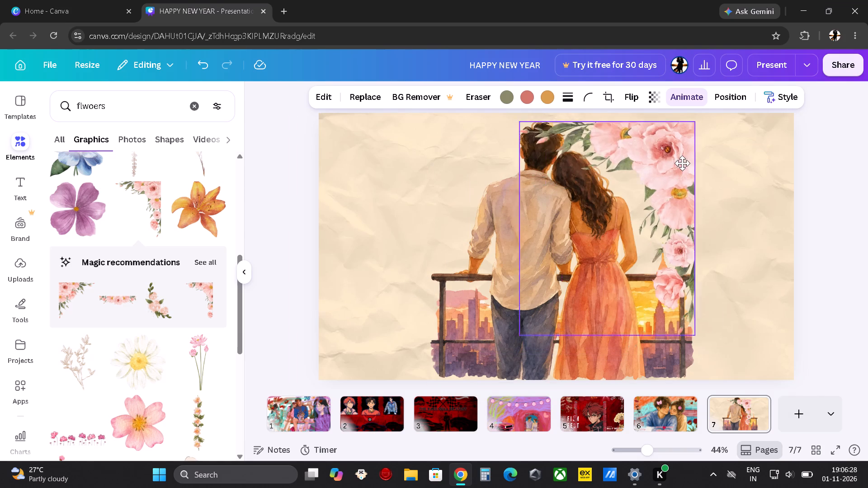
drag(682, 163, 750, 155)
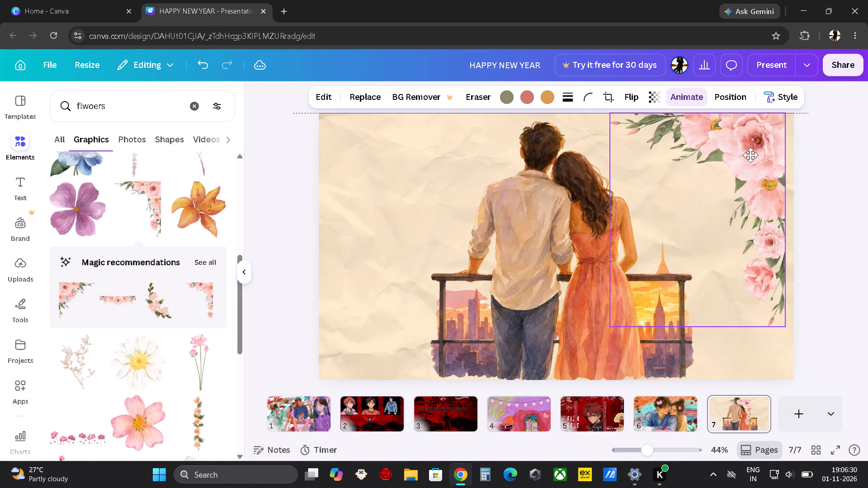
drag(750, 155, 757, 157)
click(757, 157)
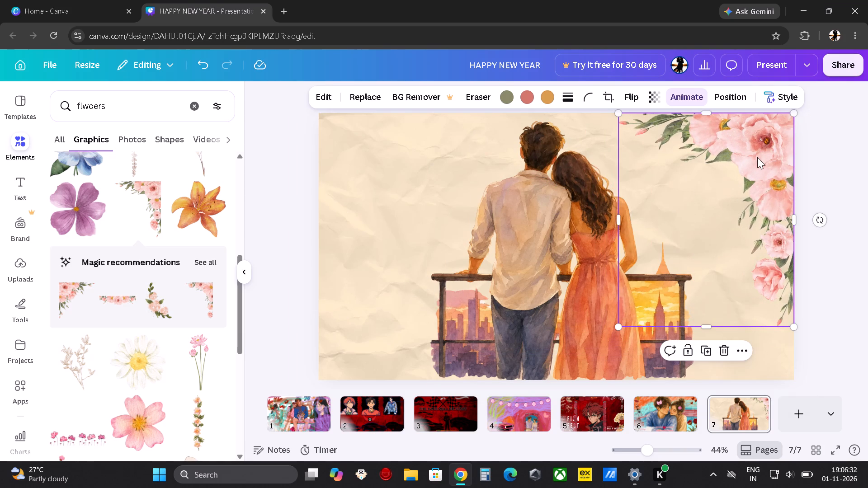
click(757, 157)
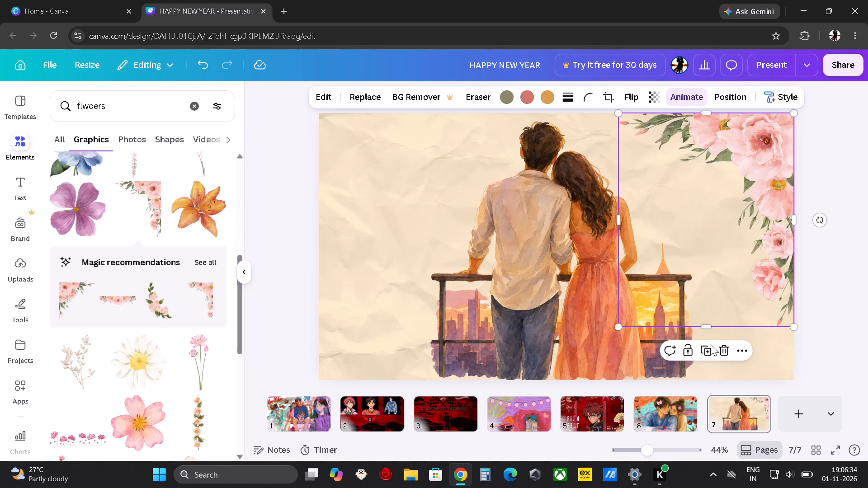
Duplicate the pink-flower corner border, move the copy to the page's left side, and turn it nearly upside down.
click(708, 351)
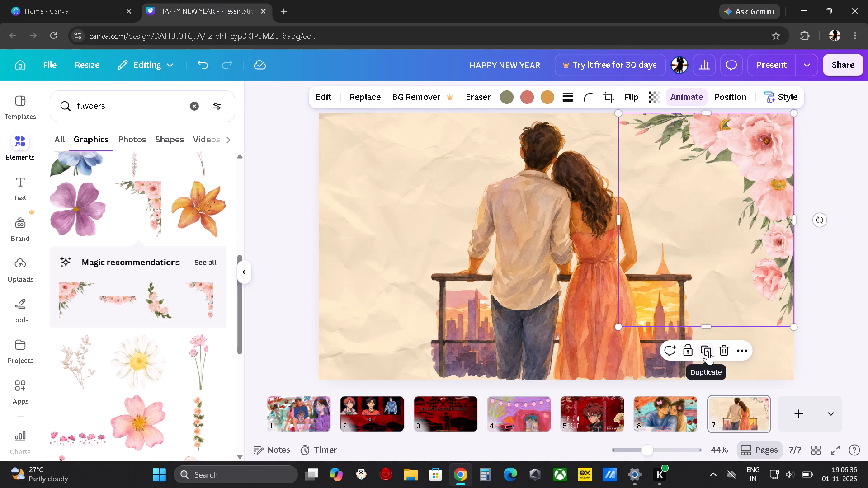
drag(754, 221, 627, 230)
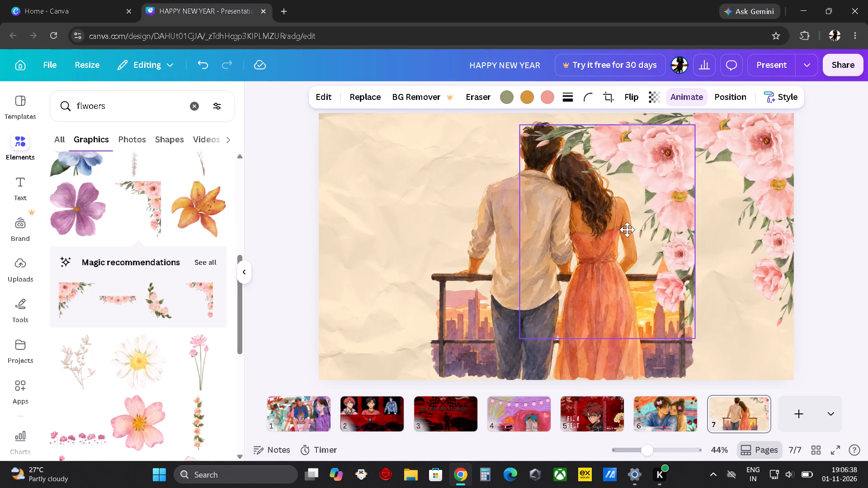
drag(627, 230, 422, 260)
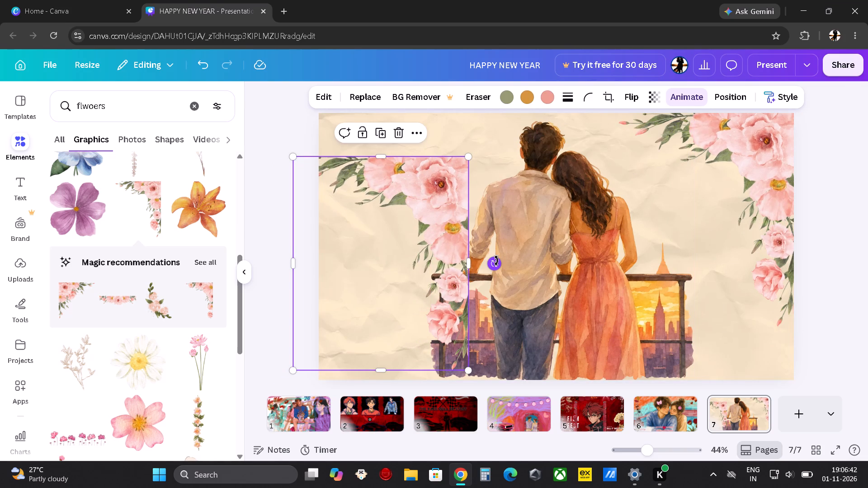
drag(496, 261, 289, 264)
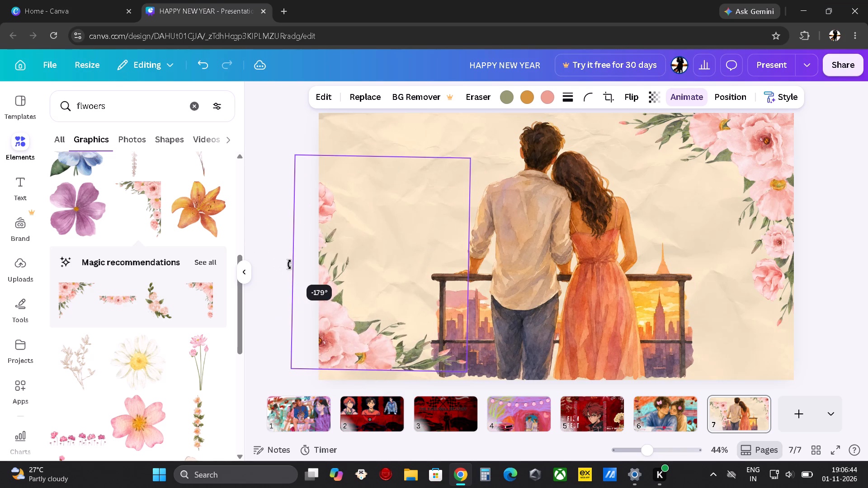
drag(289, 264, 295, 268)
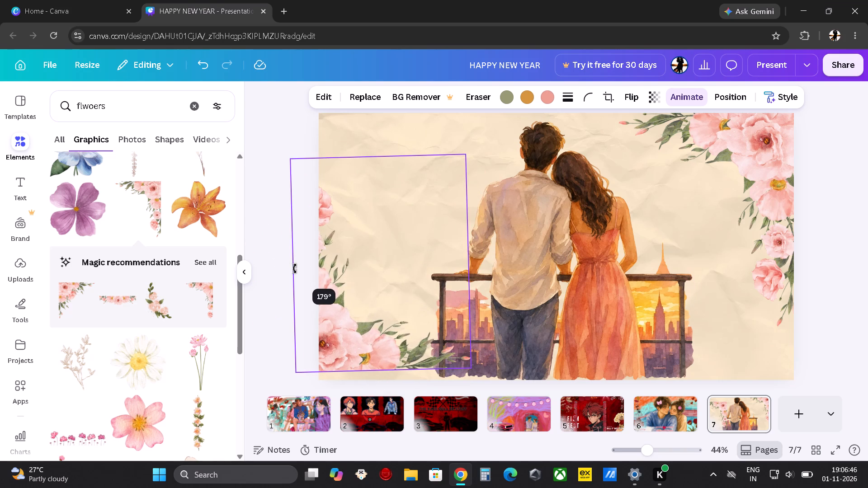
drag(295, 268, 288, 265)
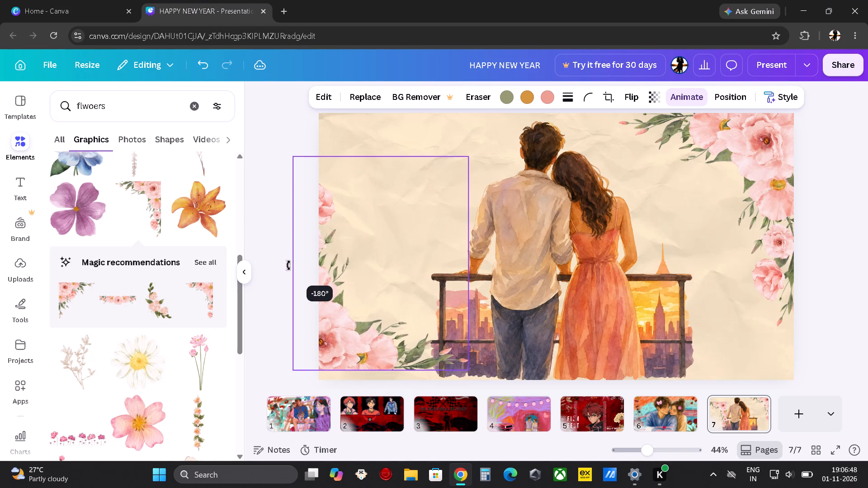
drag(288, 265, 287, 264)
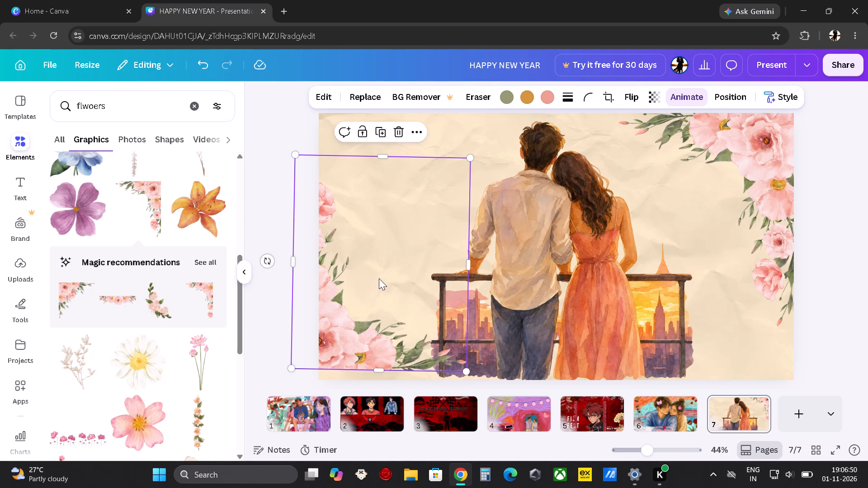
Fit the duplicated flower border into page 7's bottom-left corner and straighten its rotation to -180°.
click(377, 279)
drag(377, 279, 408, 282)
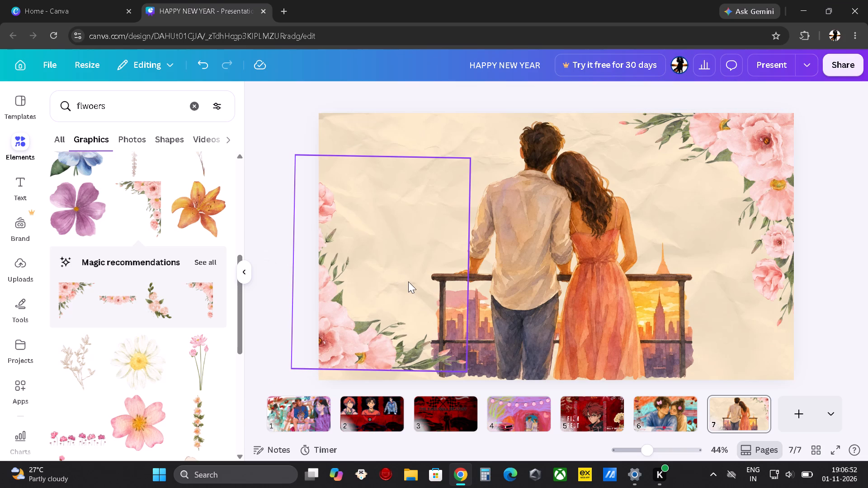
drag(408, 282, 440, 288)
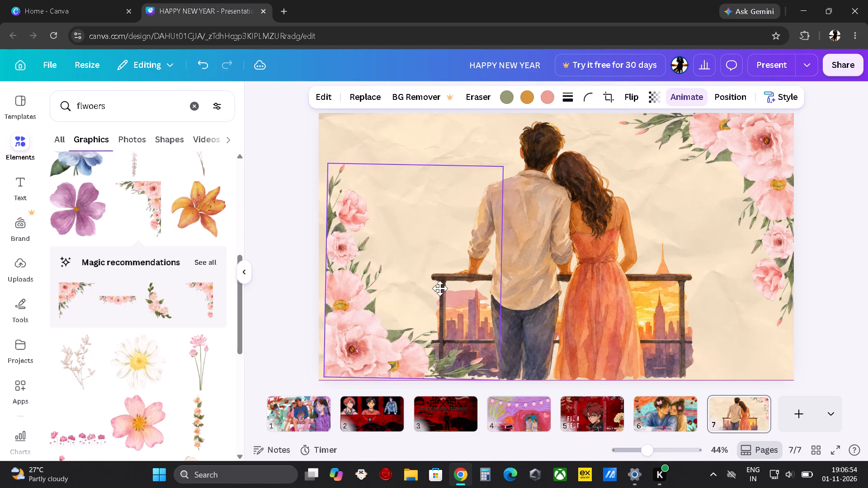
drag(440, 288, 442, 292)
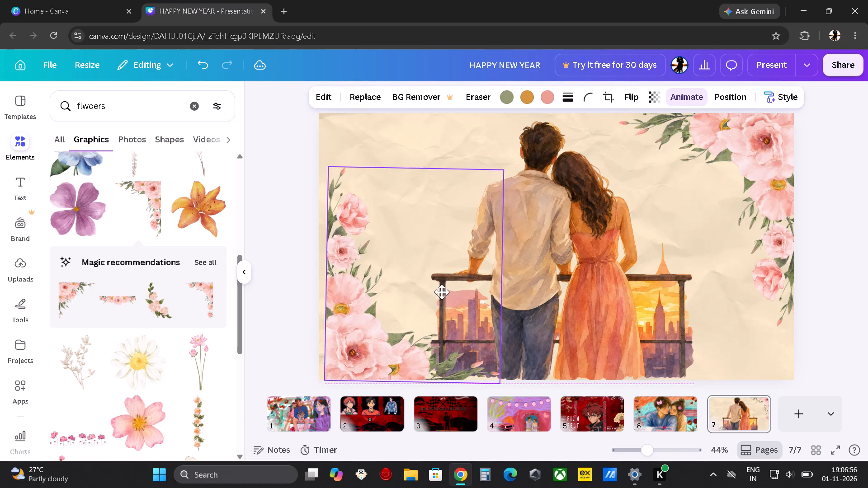
drag(442, 292, 439, 291)
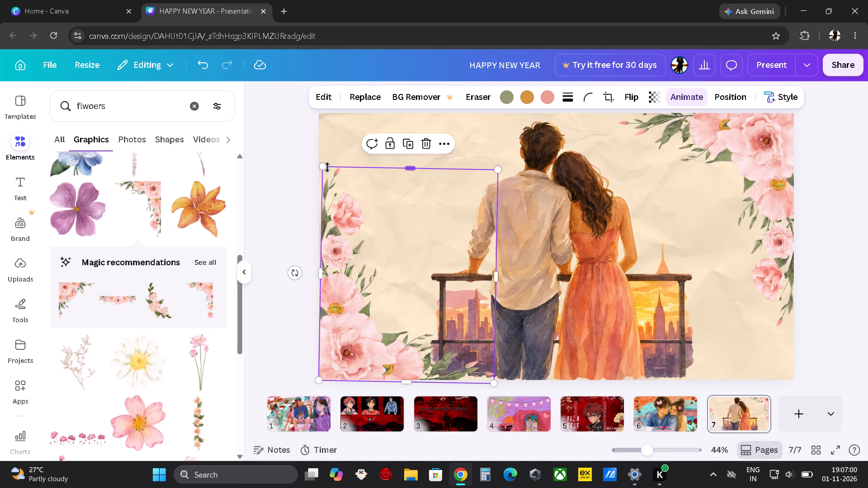
click(292, 272)
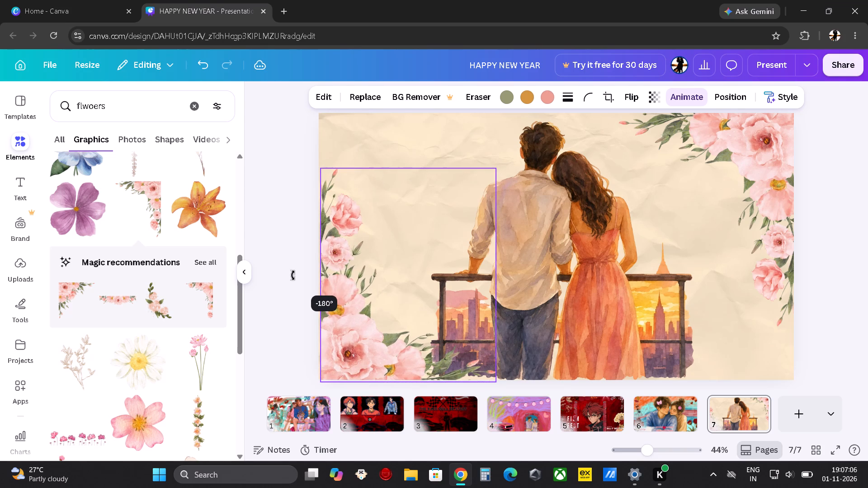
click(621, 225)
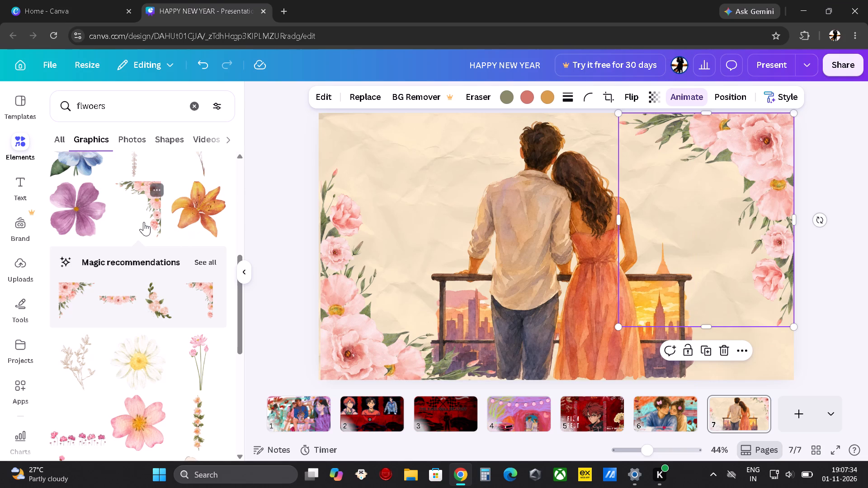
Add the curved pink blossom branch graphic from the flower results and place it on page 7's left side.
scroll(195, 274, down, 1)
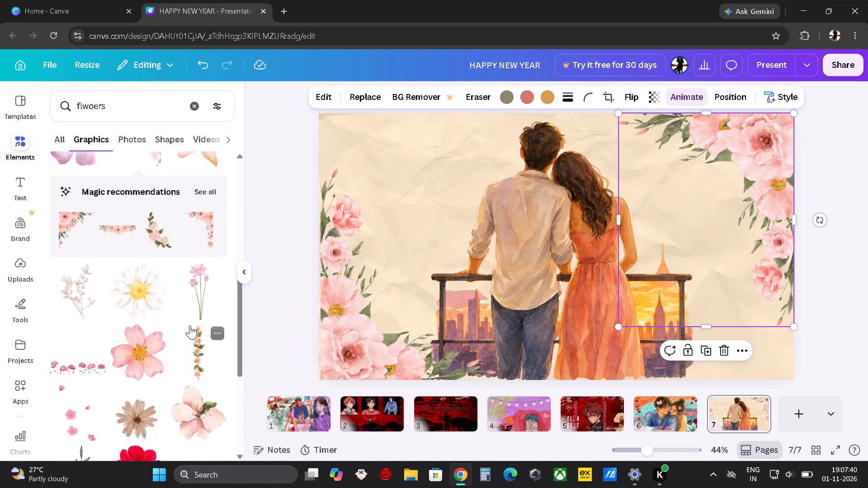
scroll(190, 325, down, 5)
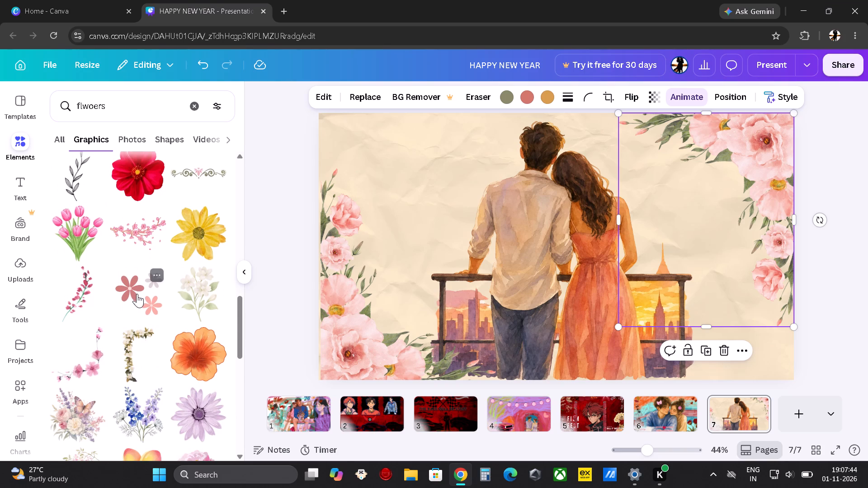
click(94, 361)
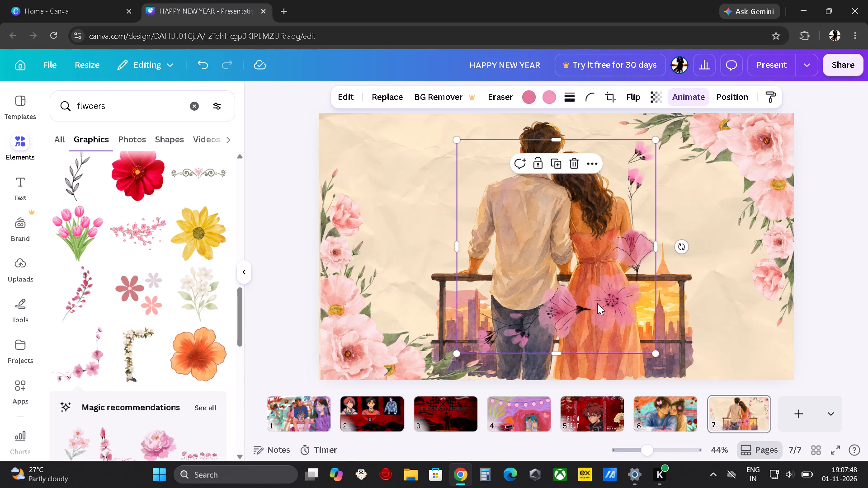
drag(597, 303, 427, 253)
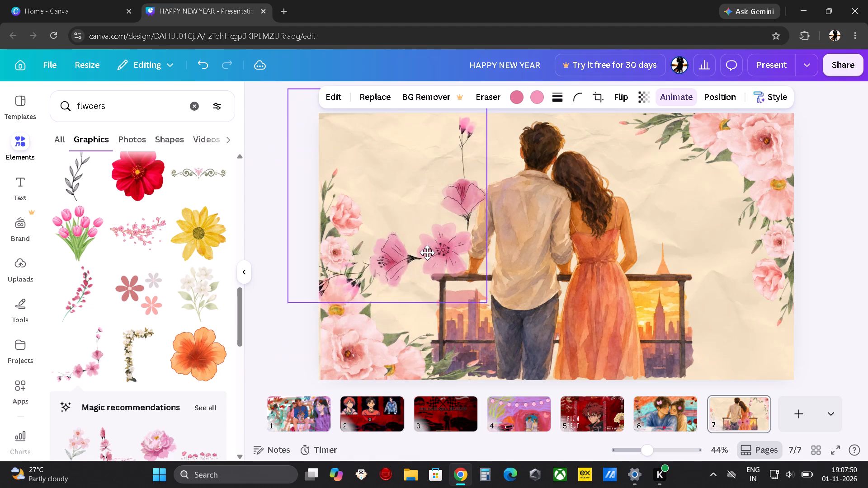
drag(427, 253, 426, 279)
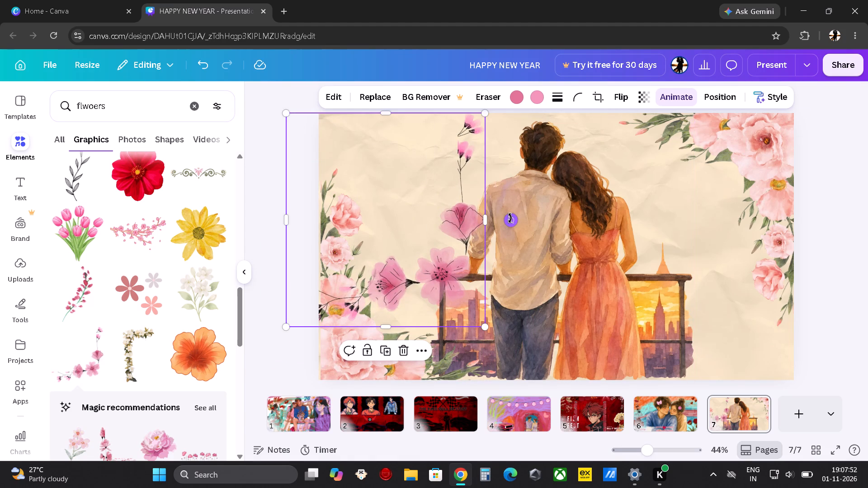
Rotate the curved pink blossom branch to -180° and fit it into page 7's top-left corner.
drag(510, 218, 356, 335)
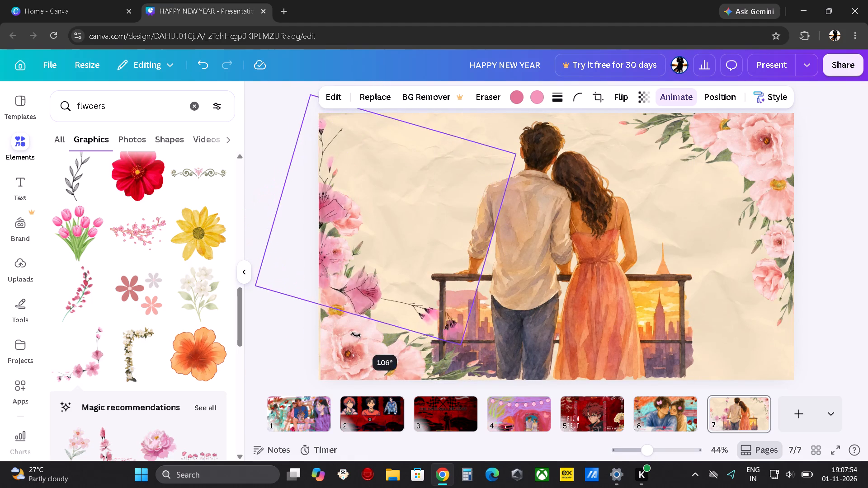
drag(356, 335, 384, 312)
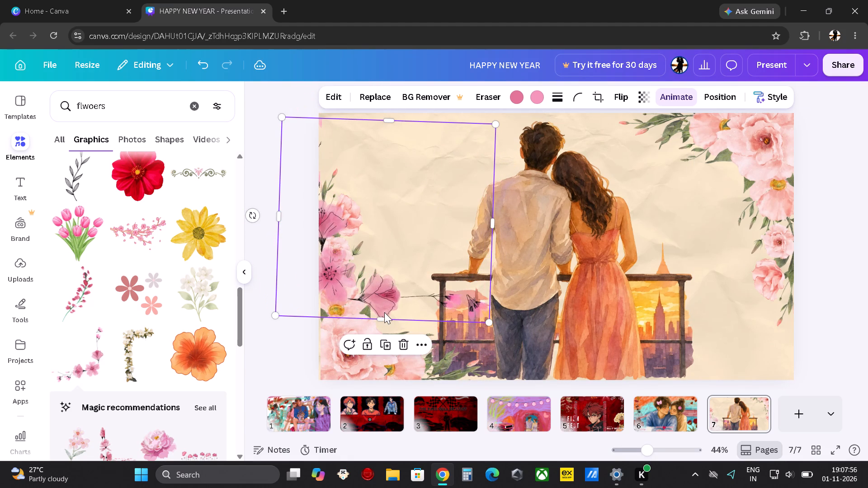
drag(361, 172, 443, 226)
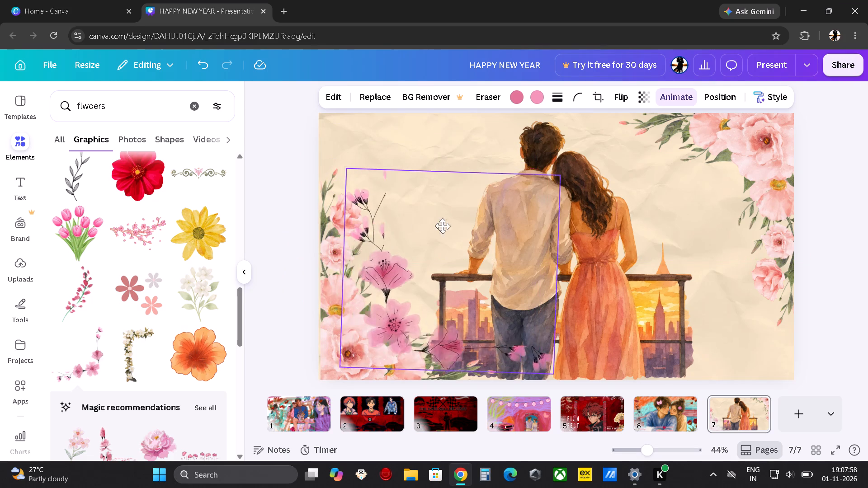
drag(443, 226, 452, 201)
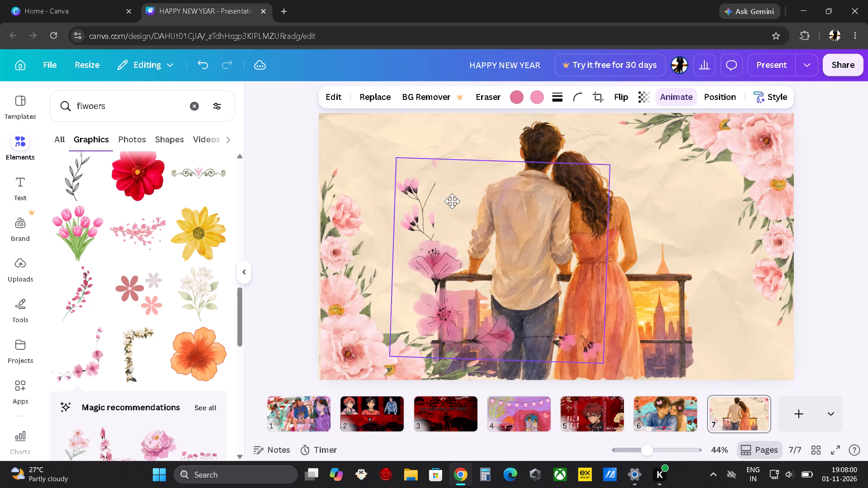
drag(452, 201, 391, 144)
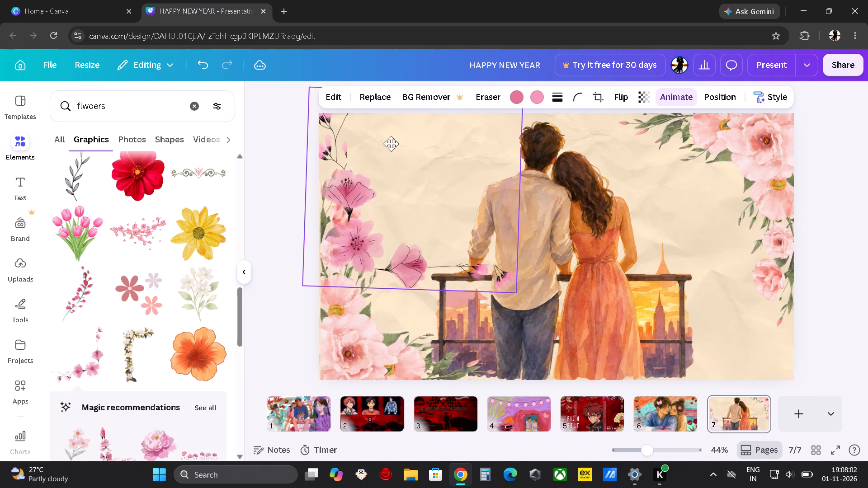
drag(391, 144, 404, 149)
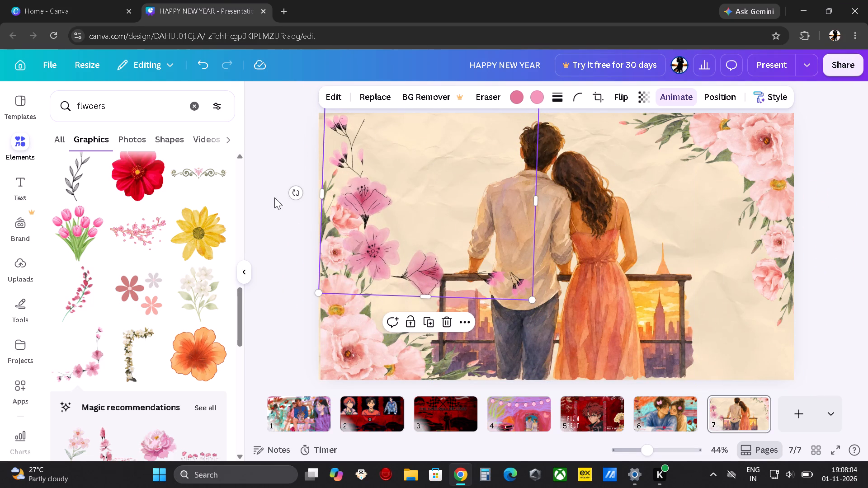
drag(296, 193, 392, 70)
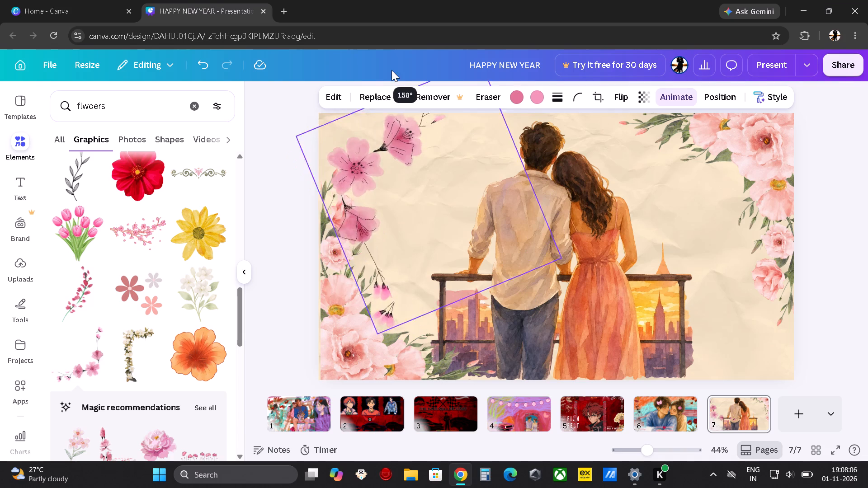
drag(392, 70, 421, 94)
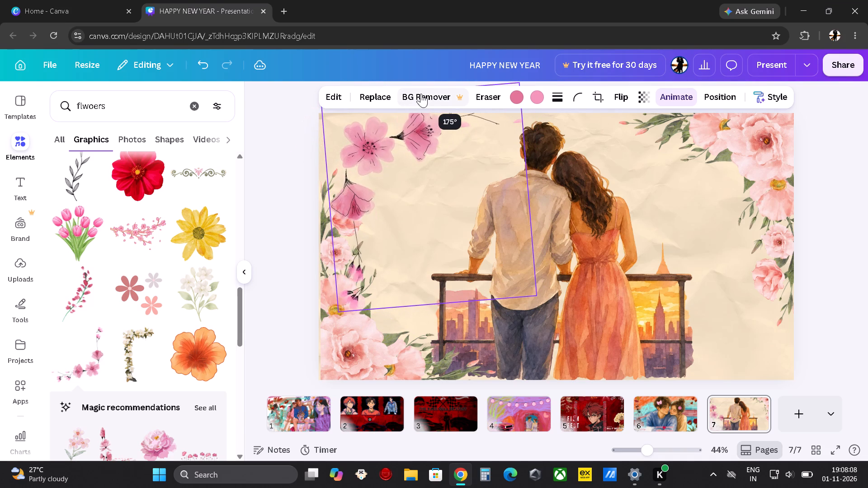
drag(421, 94, 429, 92)
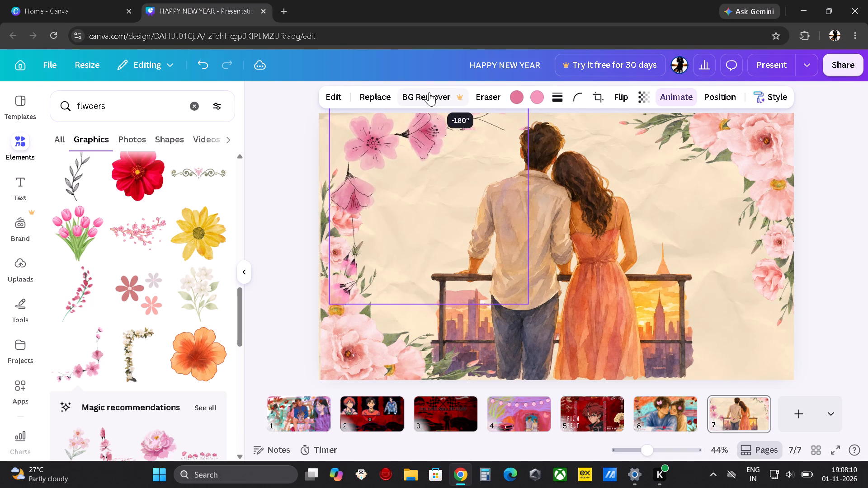
drag(429, 92, 428, 92)
drag(440, 168, 412, 166)
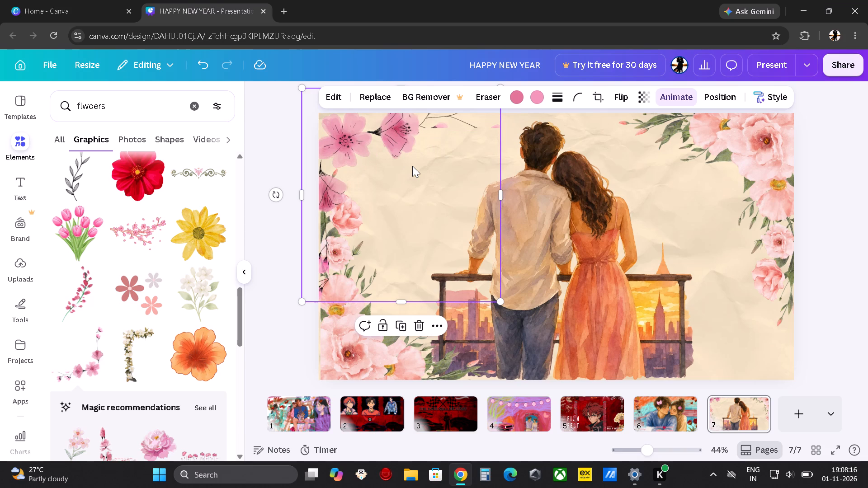
click(412, 166)
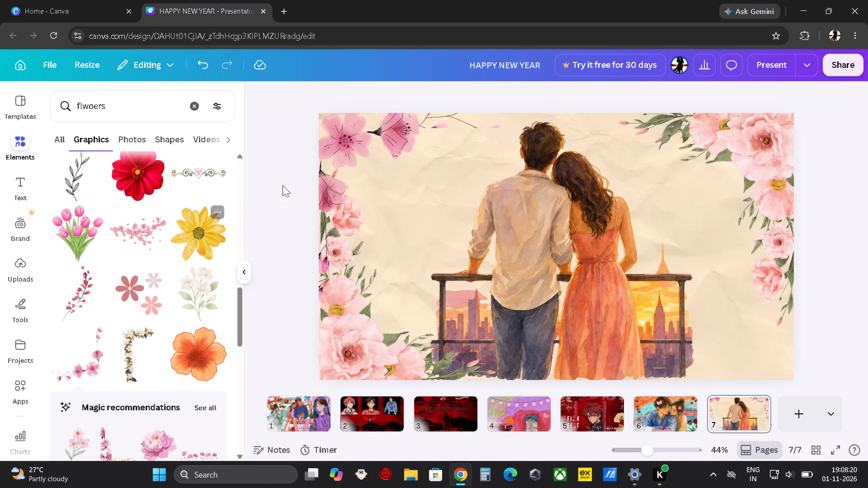
Duplicate the pink blossom branch, move the copy to page 7's lower right, and rotate it upright so it faces the opposite corner.
click(378, 135)
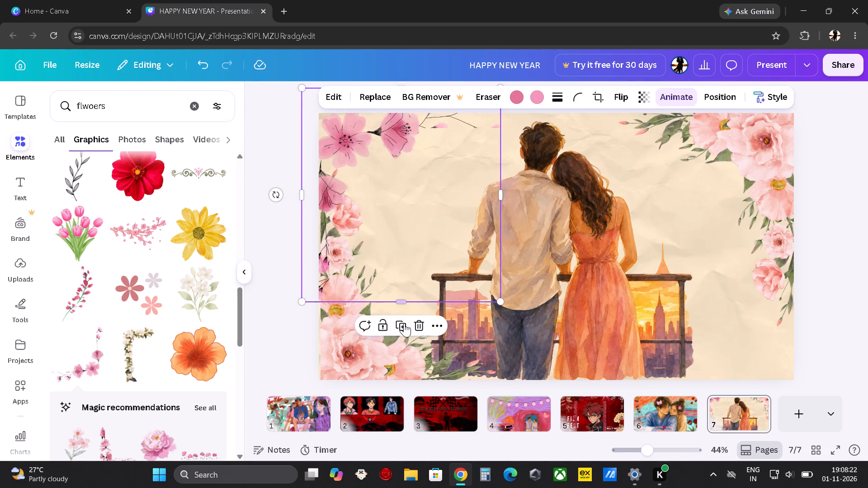
click(403, 328)
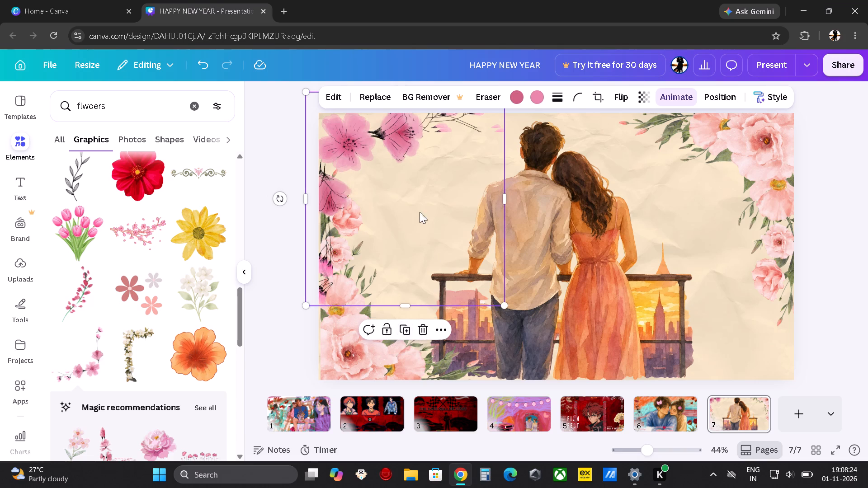
drag(415, 202, 756, 300)
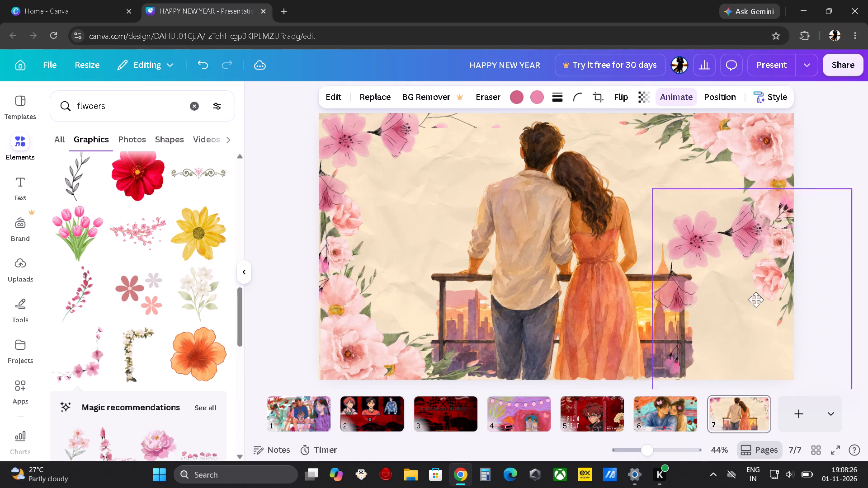
drag(756, 300, 740, 302)
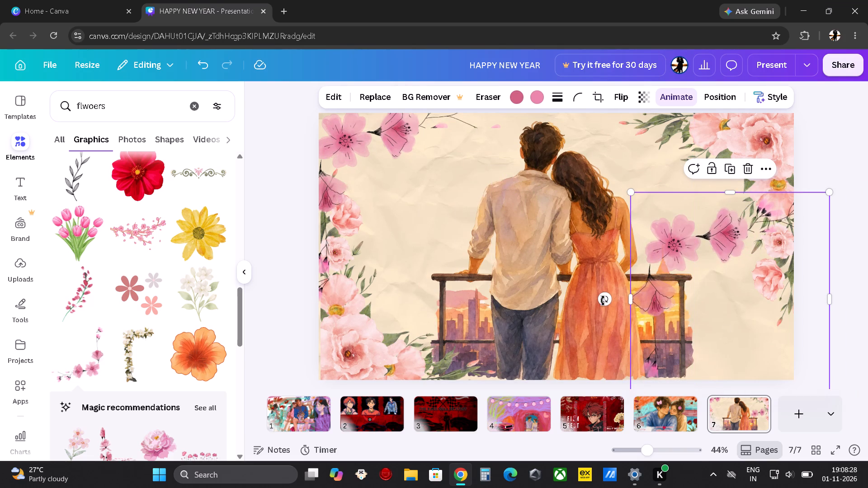
drag(602, 299, 789, 270)
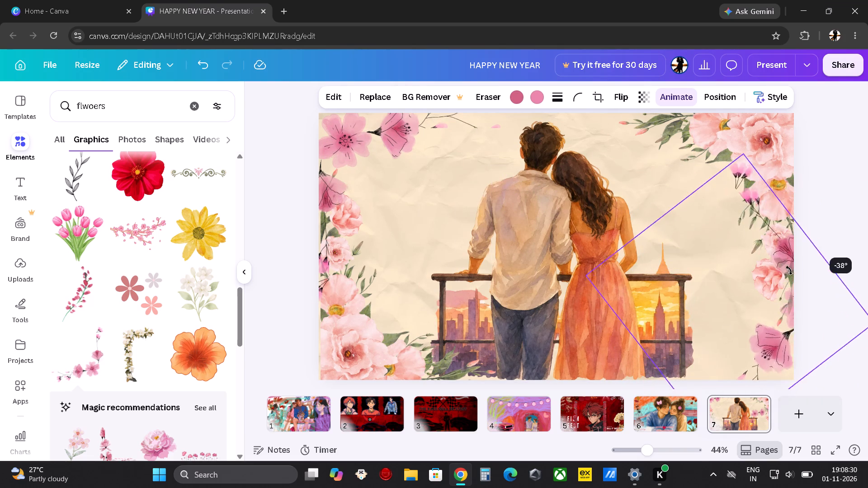
drag(789, 270, 839, 288)
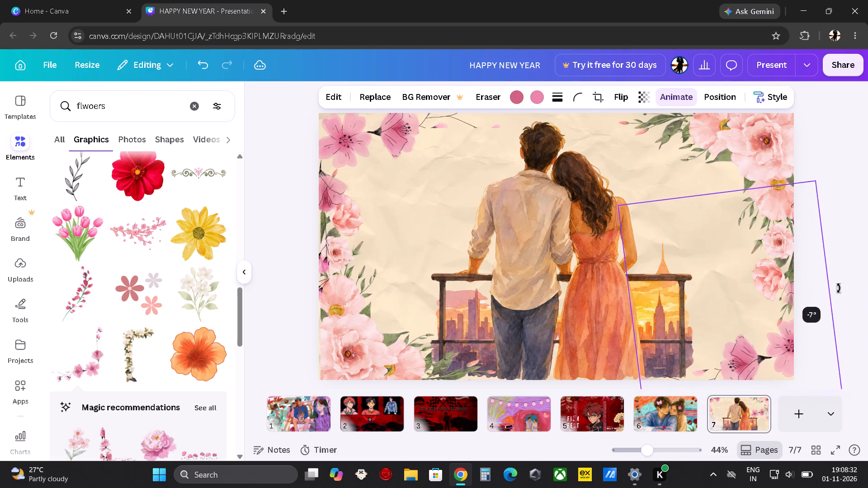
drag(839, 288, 832, 314)
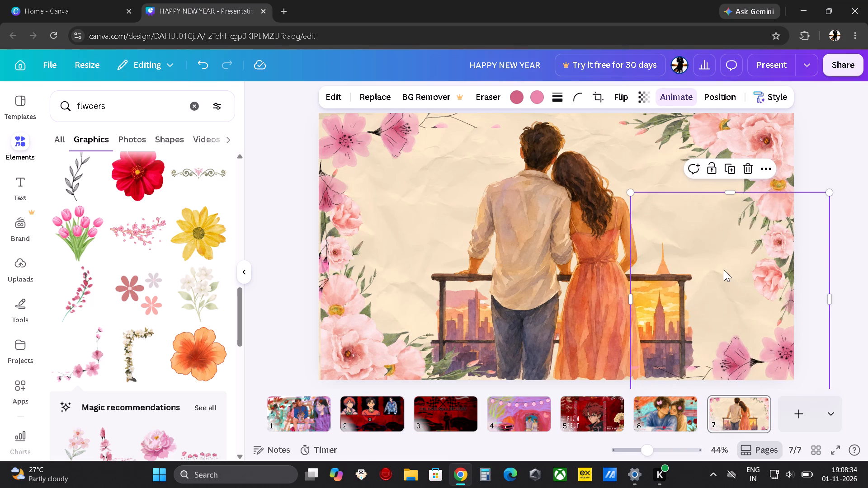
Fit the duplicated blossom branch into page 7's bottom-right corner, just inside the page's right edge.
drag(723, 271, 713, 223)
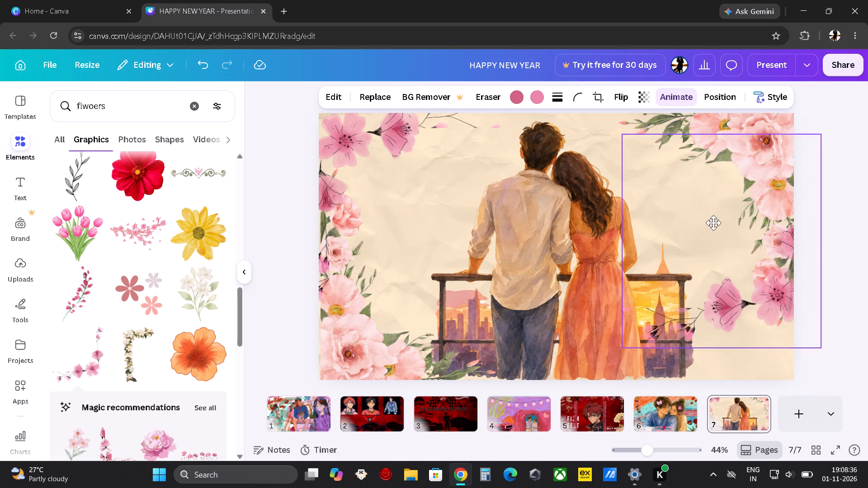
drag(713, 223, 695, 278)
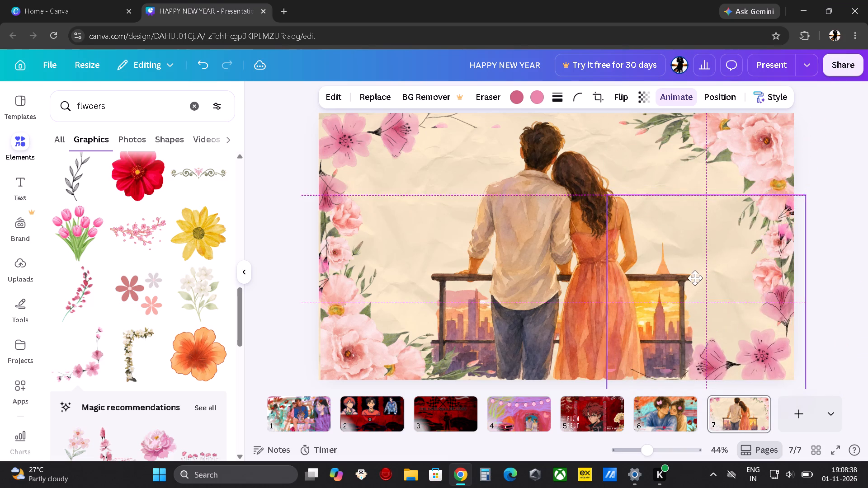
drag(695, 278, 687, 266)
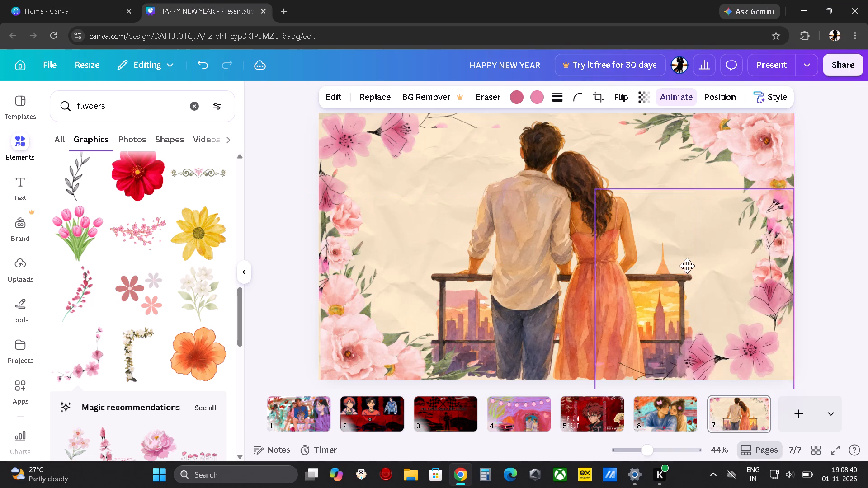
drag(687, 266, 686, 268)
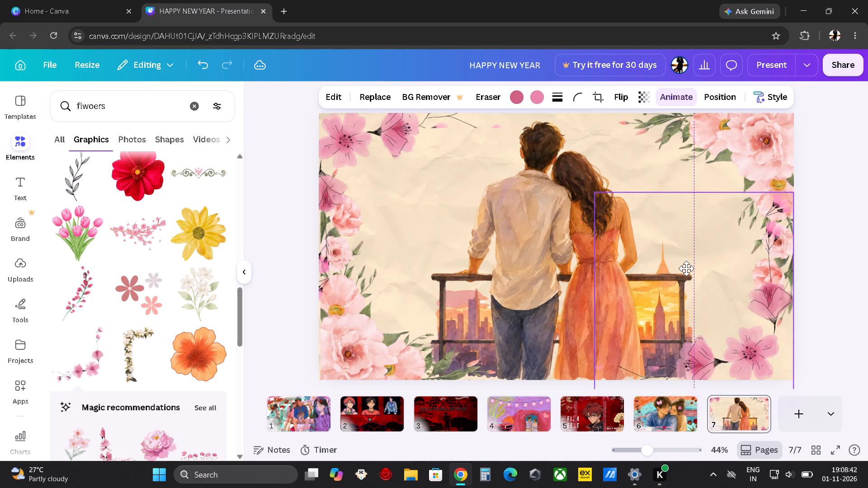
drag(686, 268, 684, 265)
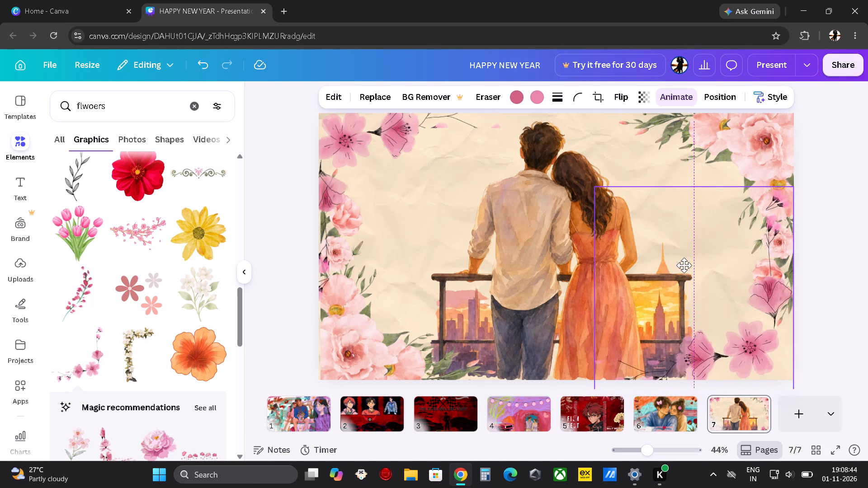
drag(684, 265, 683, 264)
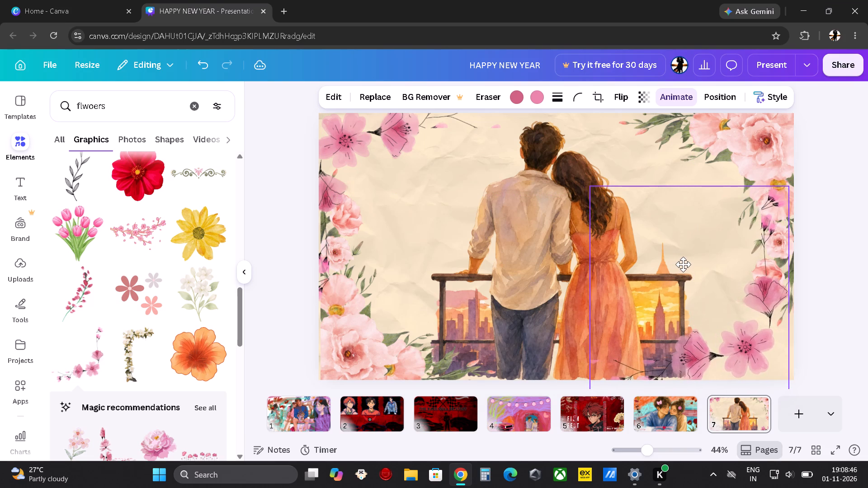
drag(683, 264, 683, 261)
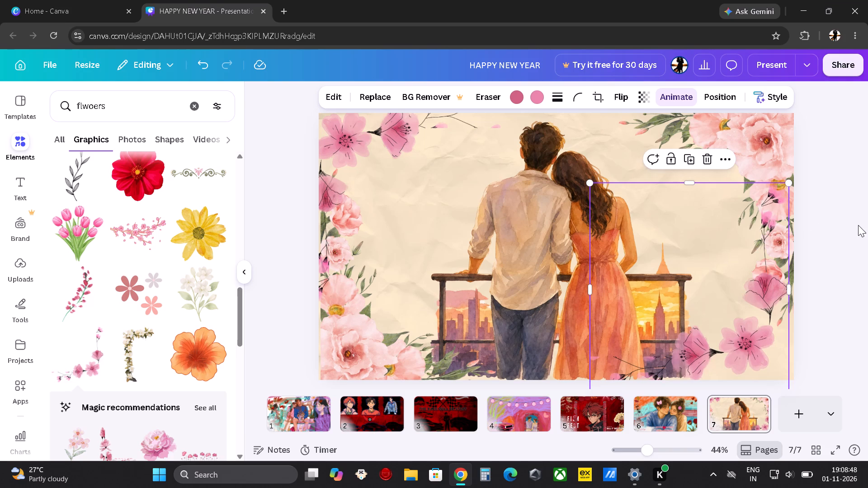
click(858, 226)
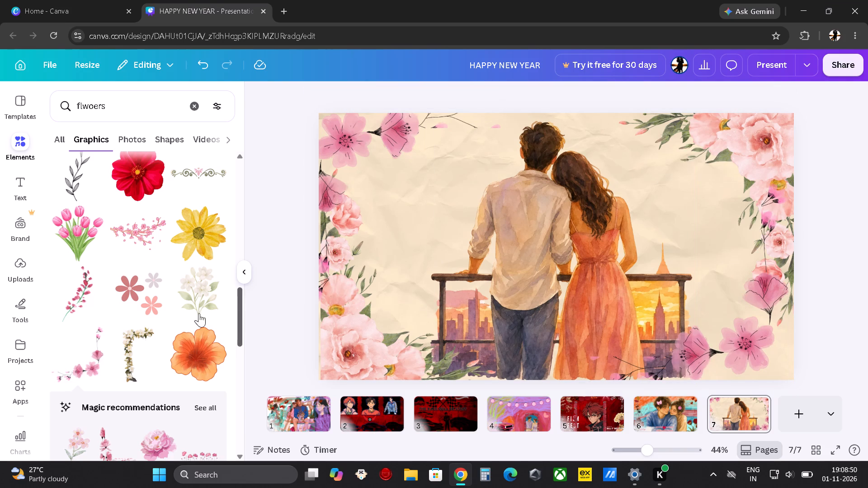
Browse the flower graphics results for another flower to add to page 7.
scroll(148, 319, down, 3)
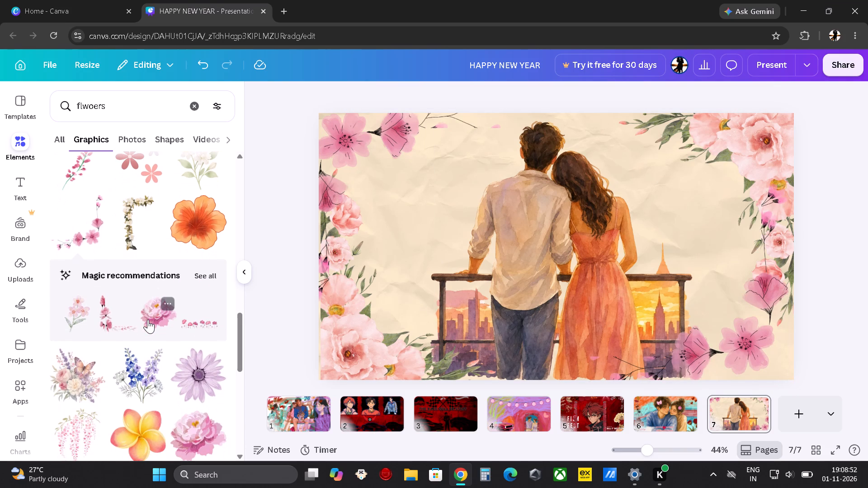
scroll(148, 319, down, 3)
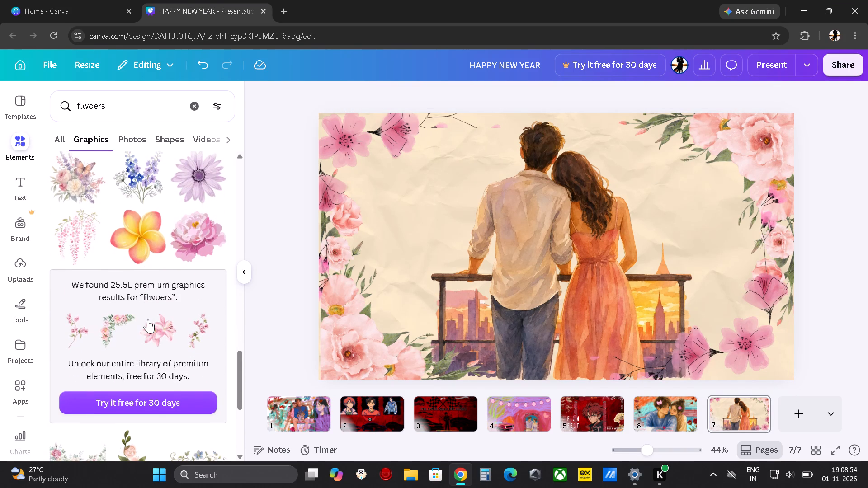
scroll(148, 319, down, 3)
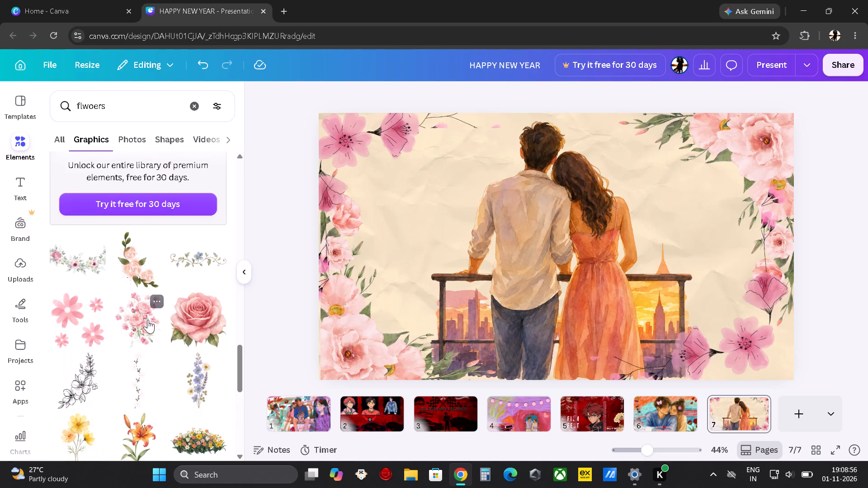
scroll(148, 319, down, 4)
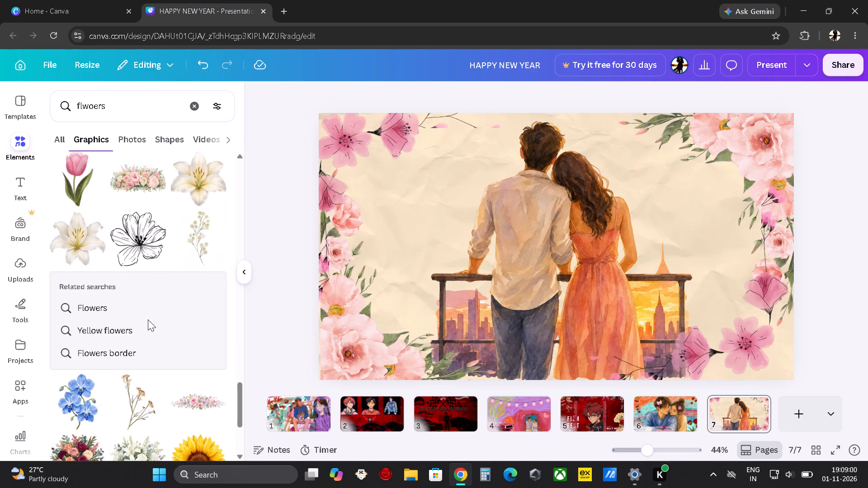
scroll(148, 319, up, 3)
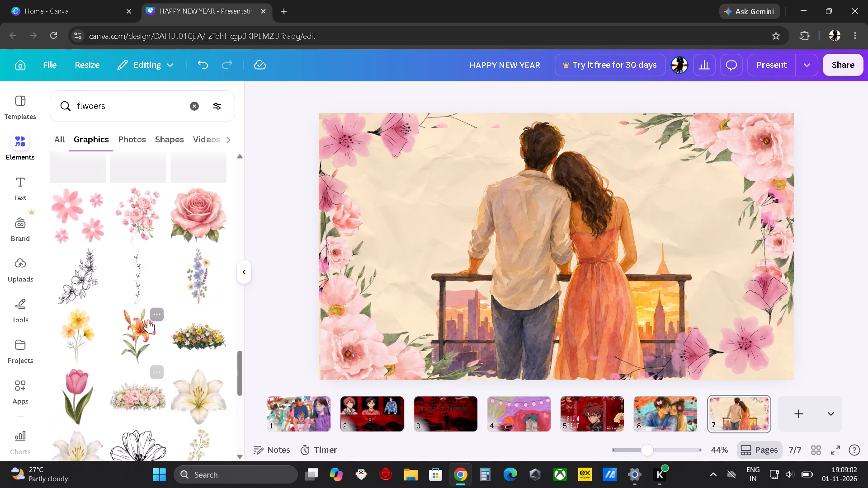
scroll(165, 261, up, 1)
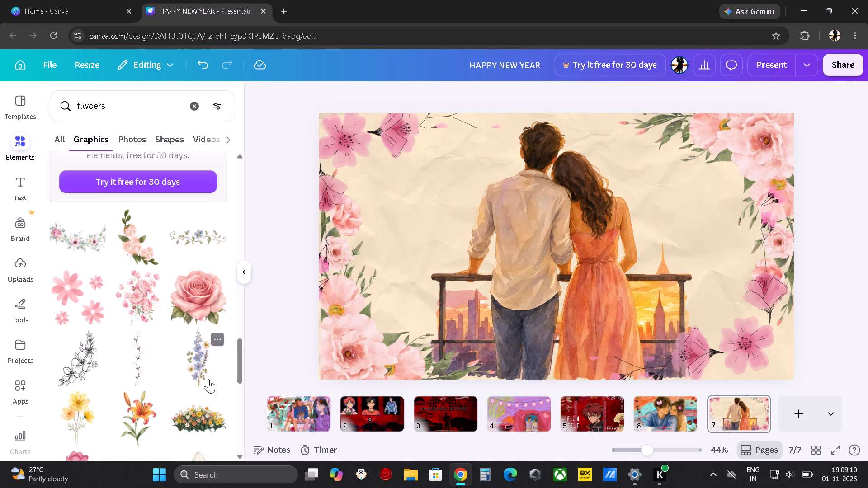
scroll(165, 390, down, 5)
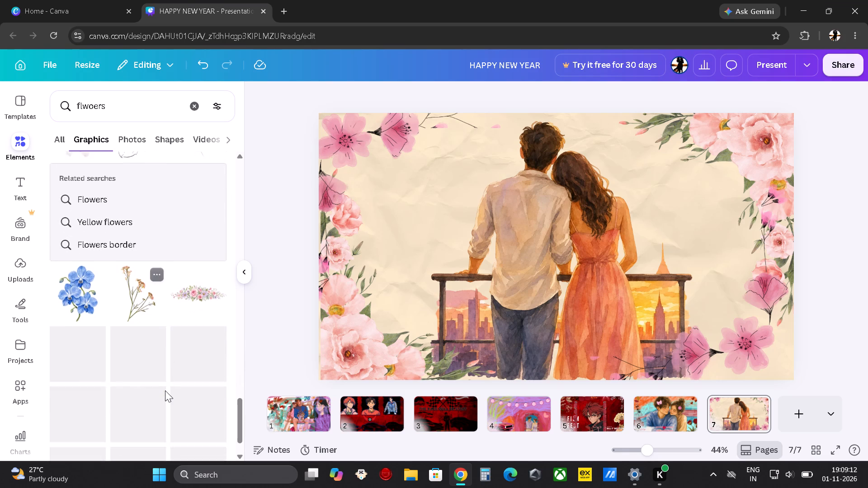
scroll(165, 390, up, 1)
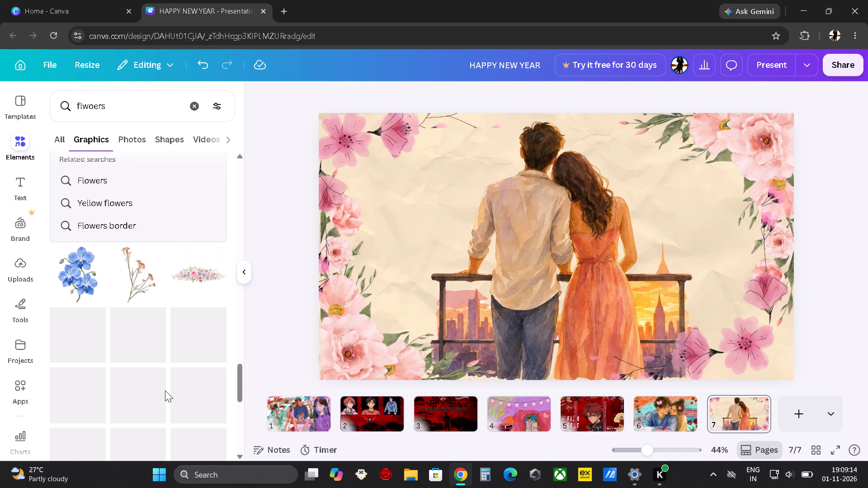
scroll(165, 390, up, 5)
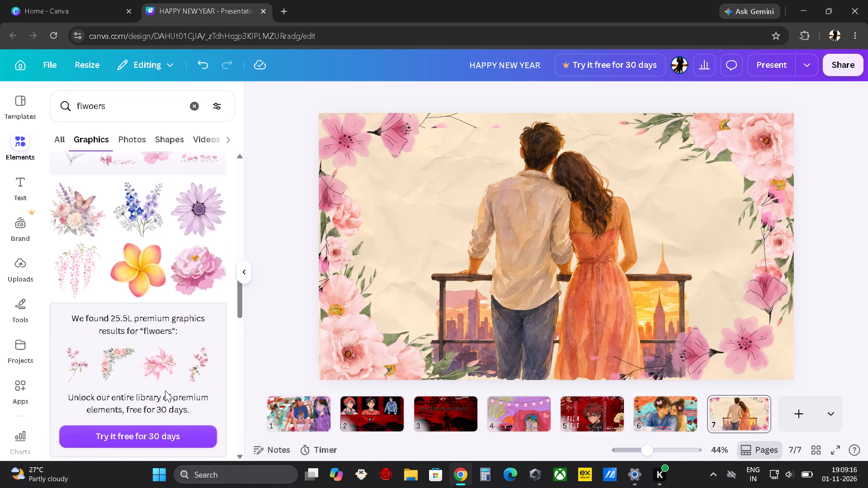
scroll(165, 390, up, 6)
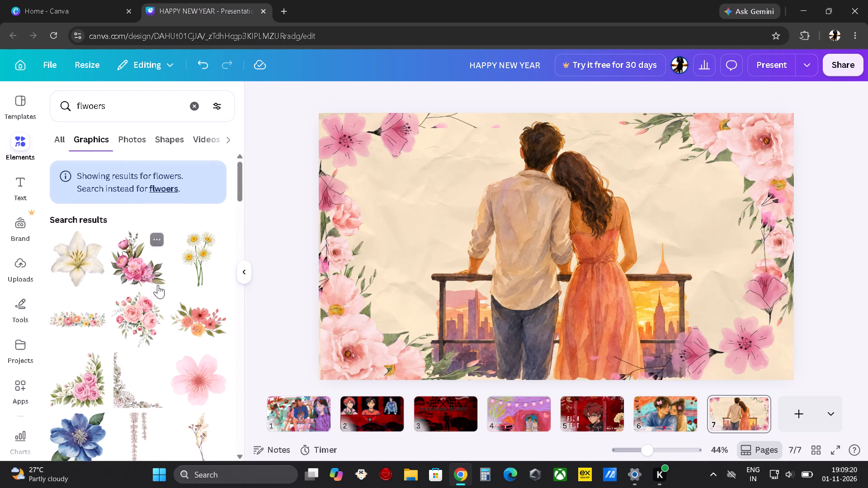
Add the white daisy bunch graphic with yellow centres and place it on page 7's left side, beside the couple.
click(199, 267)
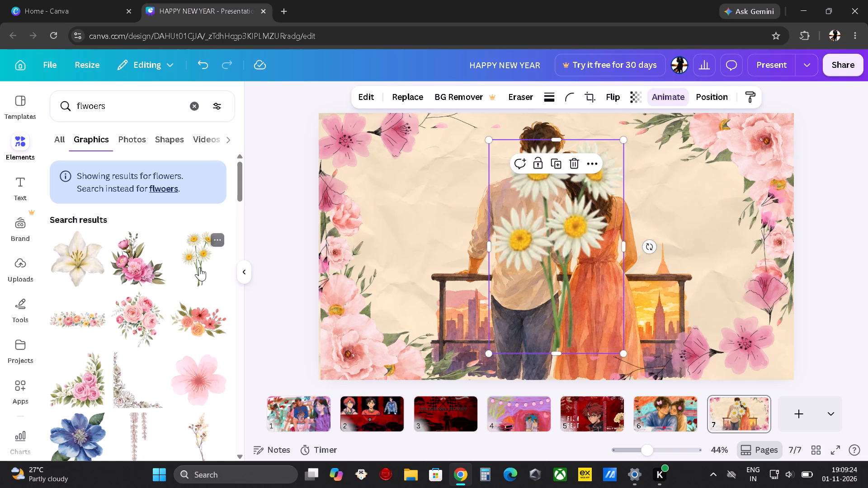
drag(549, 248, 545, 249)
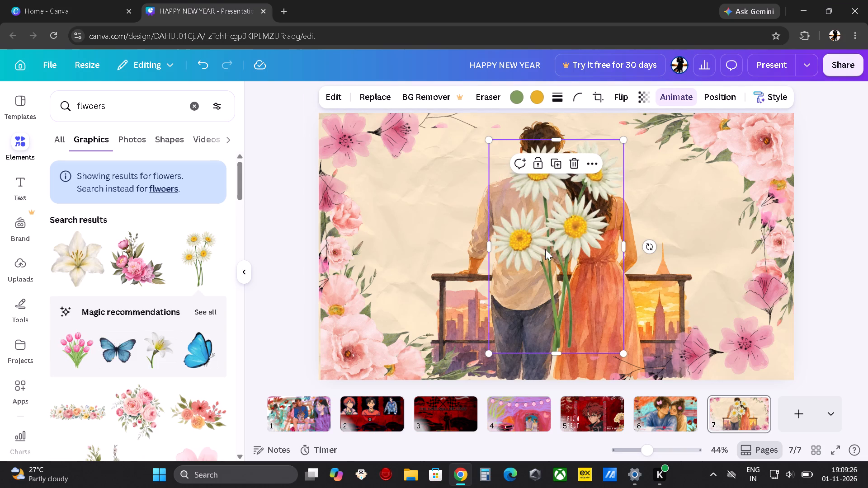
drag(545, 249, 364, 374)
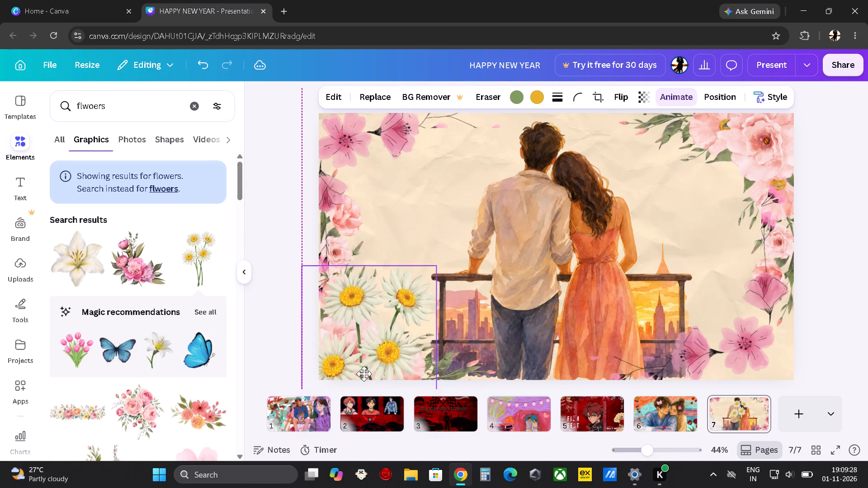
drag(364, 374, 365, 394)
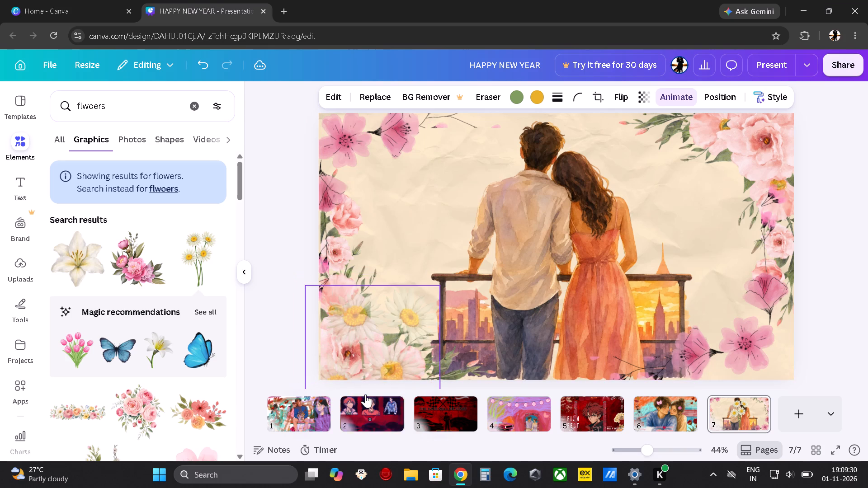
drag(365, 394, 365, 379)
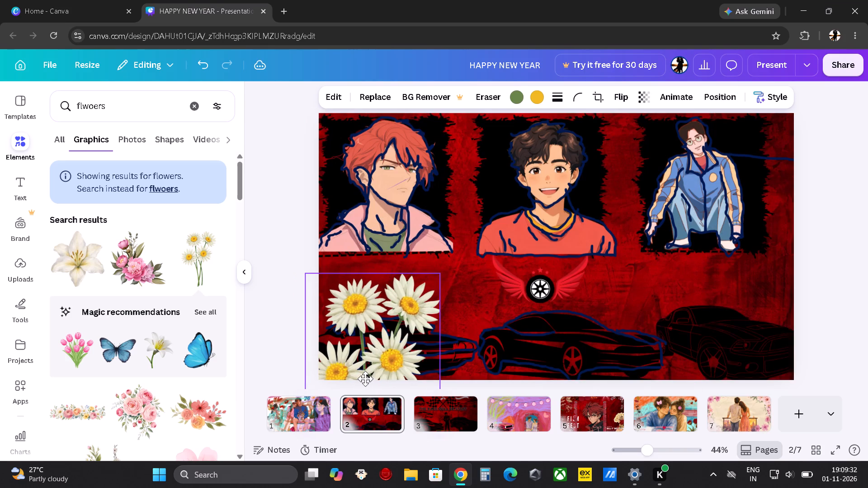
drag(365, 379, 664, 348)
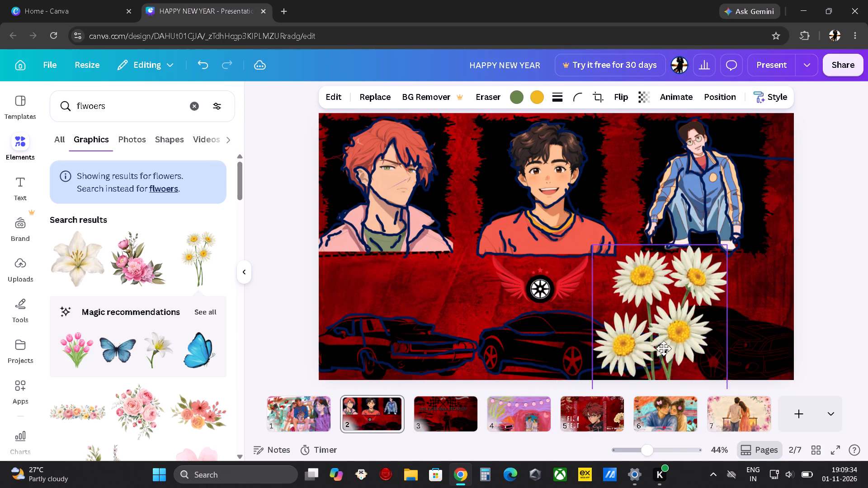
drag(664, 348, 720, 430)
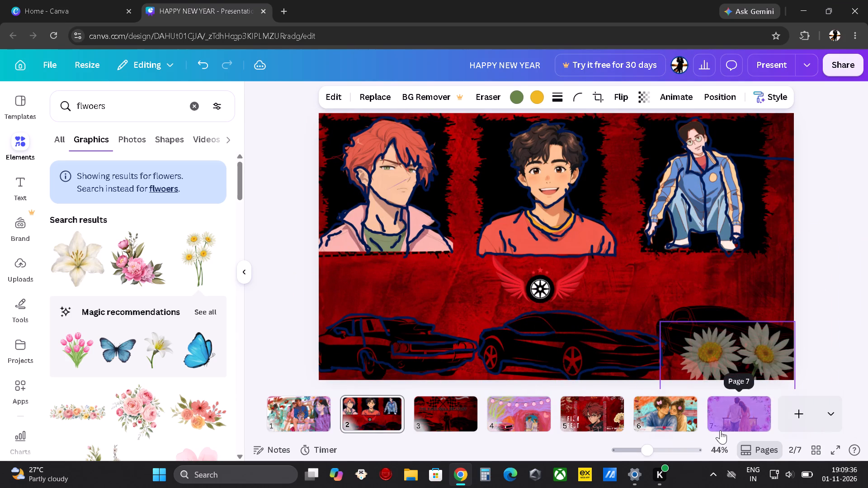
drag(720, 430, 560, 287)
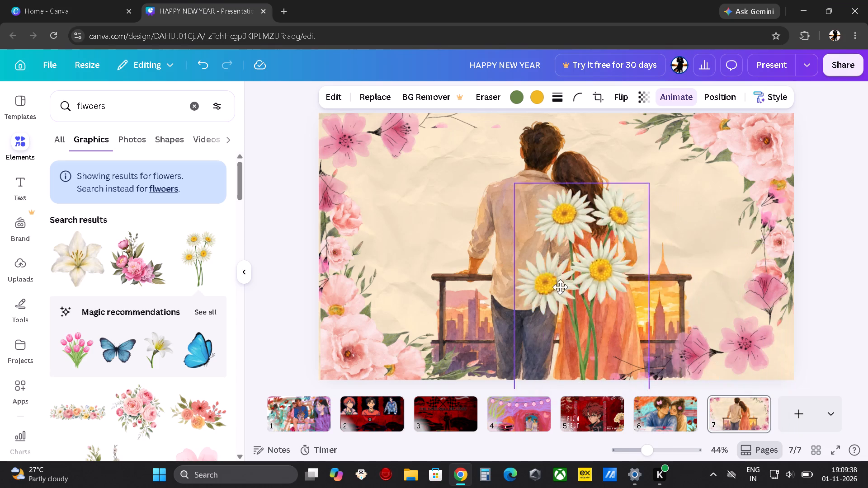
drag(560, 287, 387, 275)
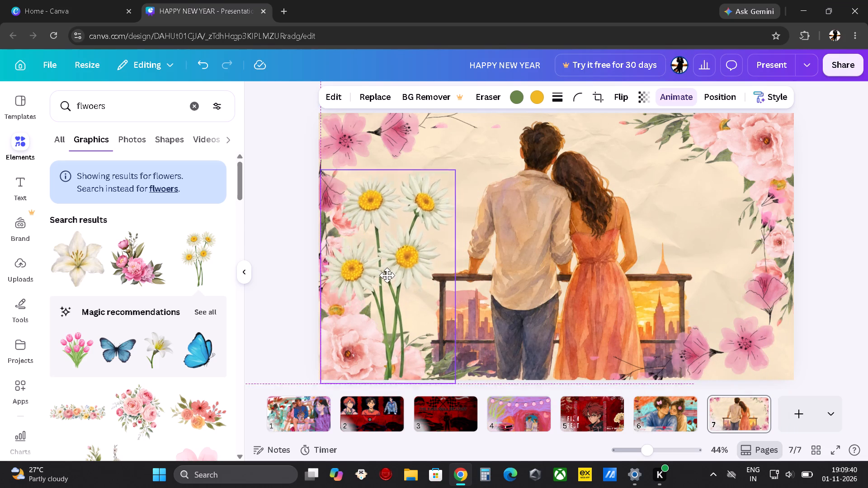
drag(387, 275, 392, 271)
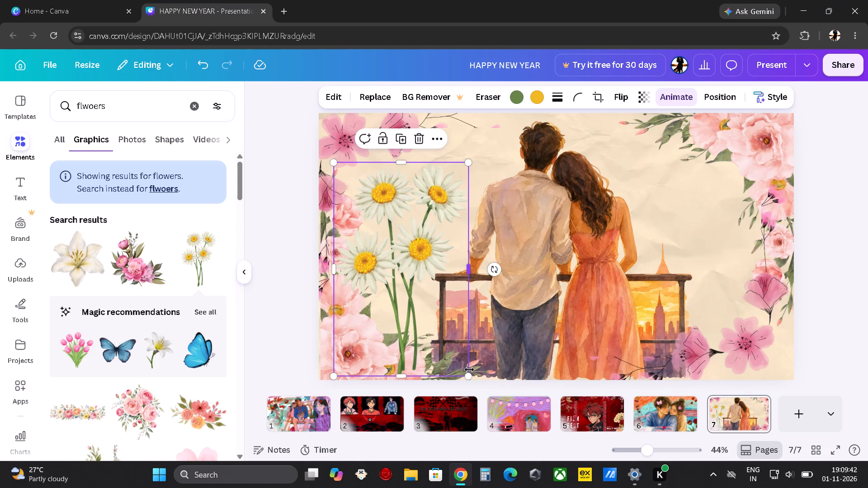
Shrink the daisy bunch and fit it into page 7's bottom-left corner over the pink flowers, with its stems running off the page.
drag(469, 373, 427, 302)
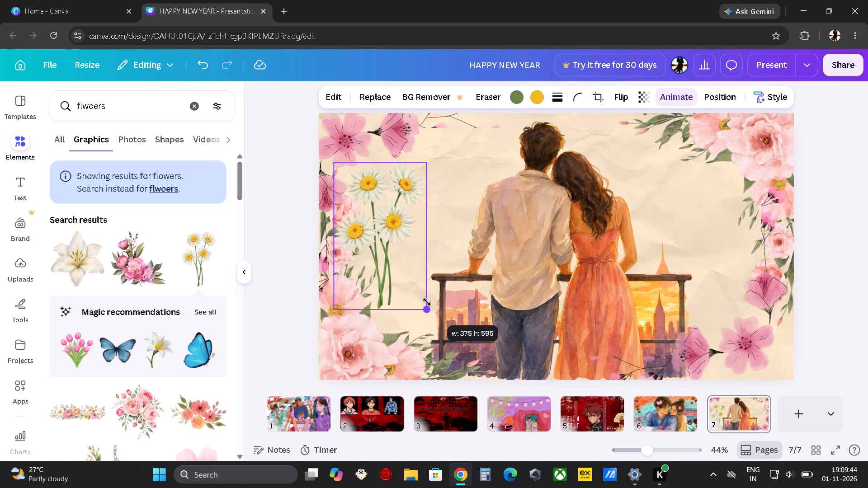
drag(427, 302, 406, 290)
drag(373, 228, 354, 348)
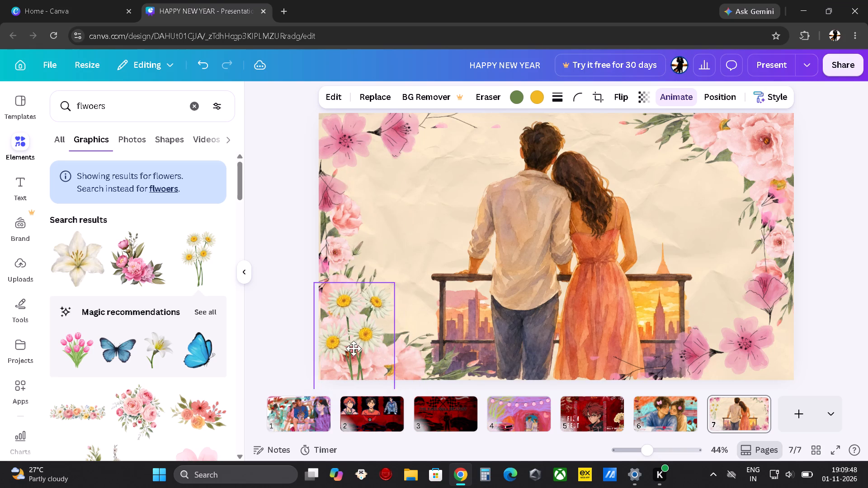
drag(354, 348, 354, 353)
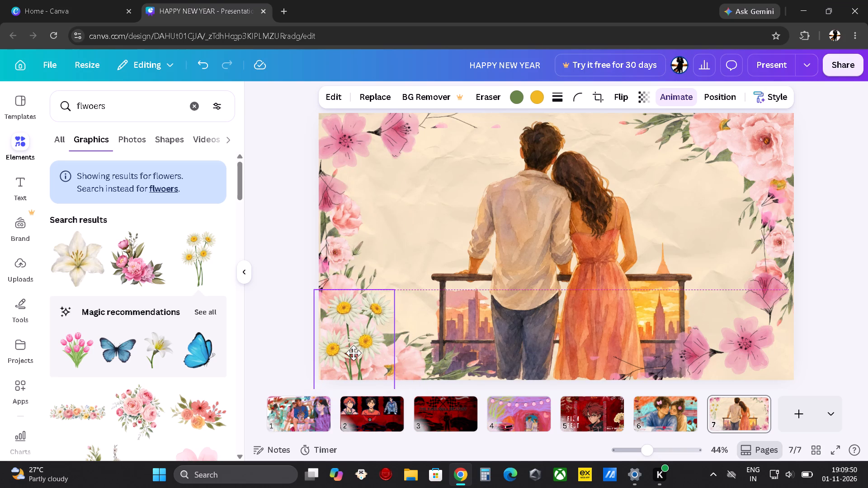
drag(354, 353, 354, 352)
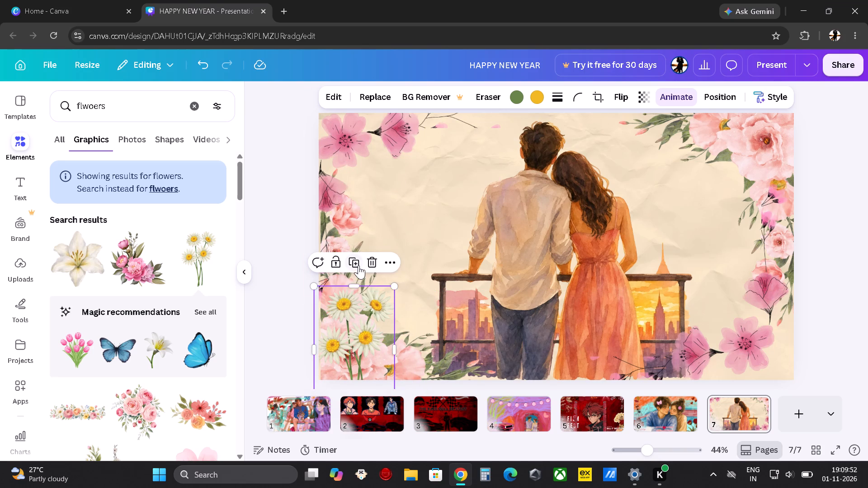
Duplicate the daisy bunch and fit the copy into page 7's bottom-right corner, level with the original and flush with the right edge.
click(354, 261)
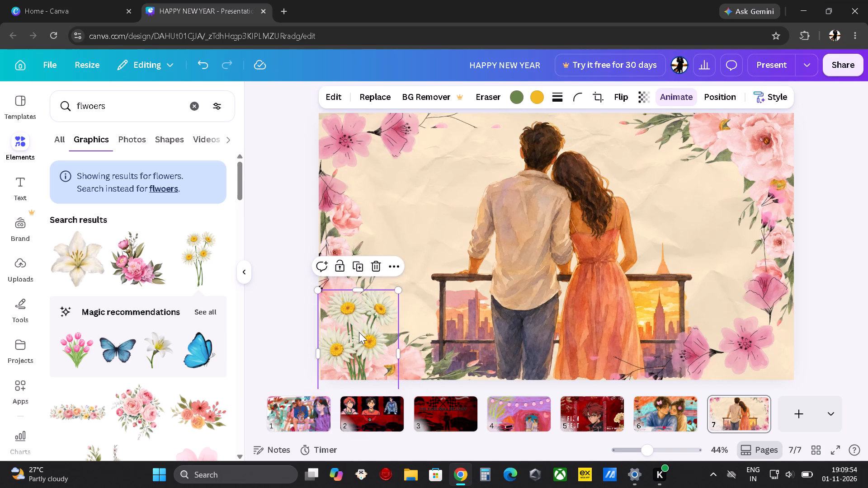
drag(359, 332, 654, 321)
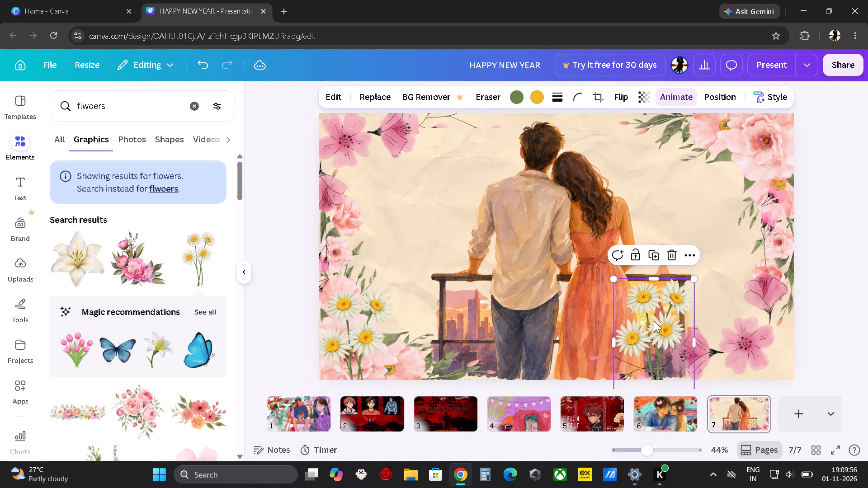
drag(654, 321, 748, 314)
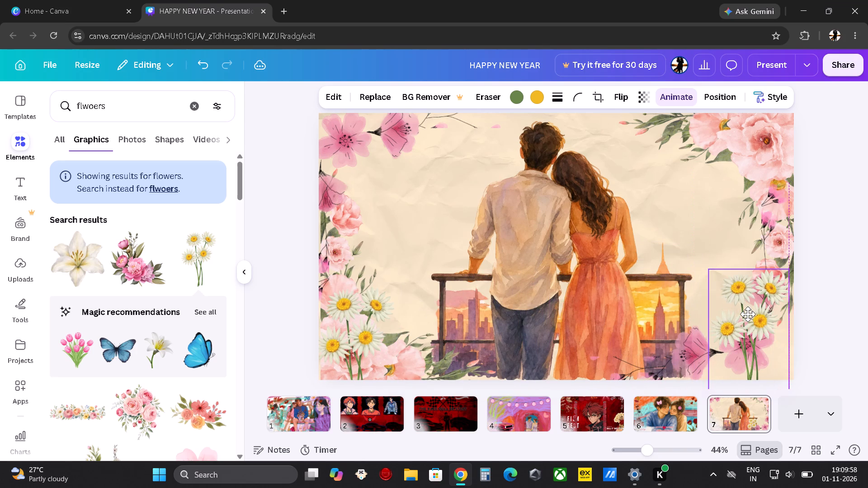
drag(748, 314, 748, 328)
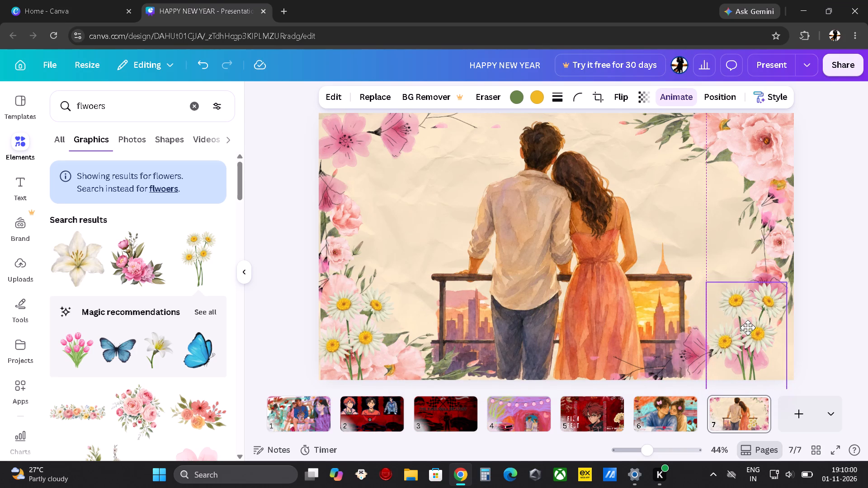
drag(748, 328, 752, 326)
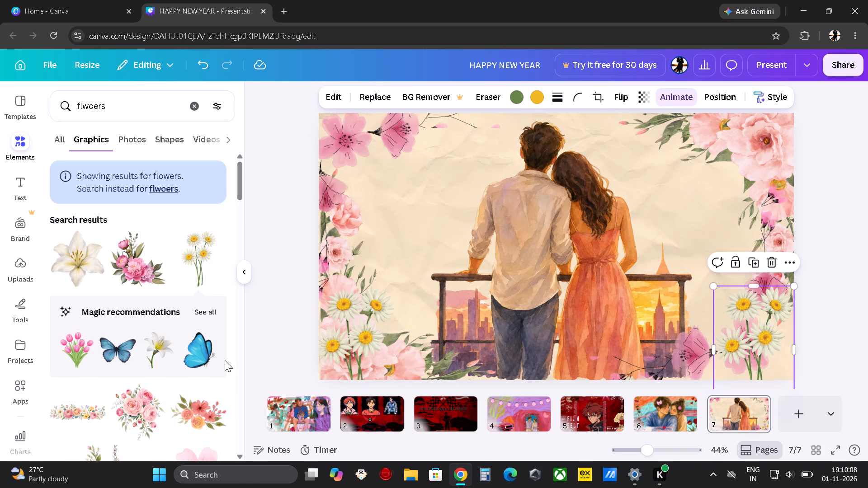
Add the red flower graphic from the flower results and place it on page 7's left side, below the top-left blossoms.
scroll(225, 360, down, 3)
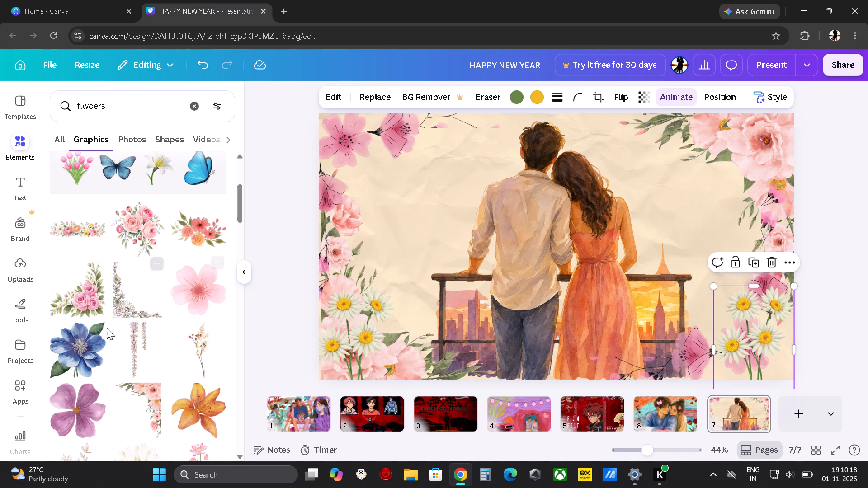
scroll(177, 325, down, 3)
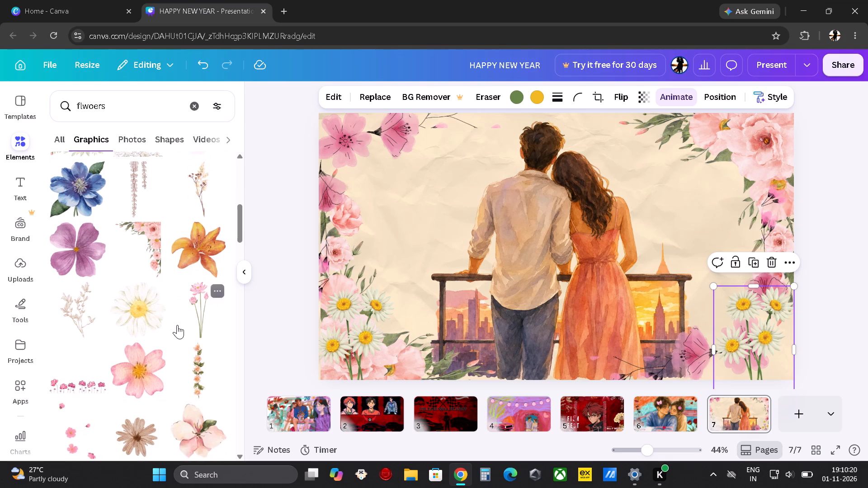
scroll(177, 325, down, 3)
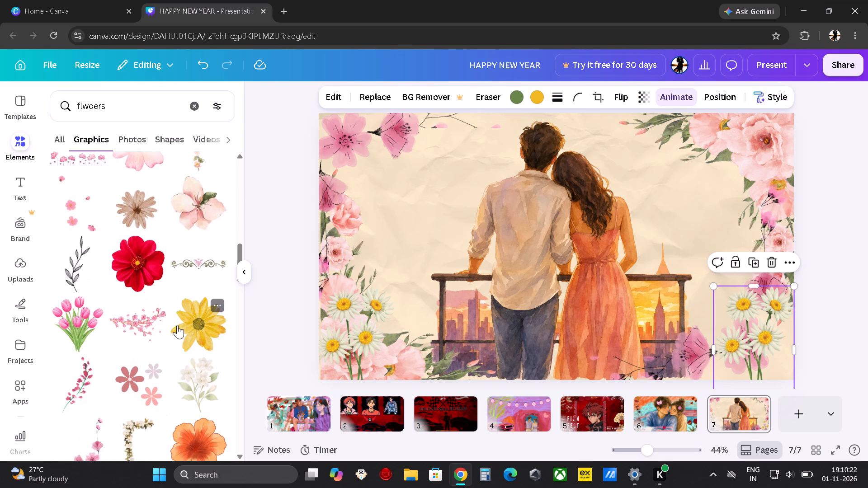
click(132, 266)
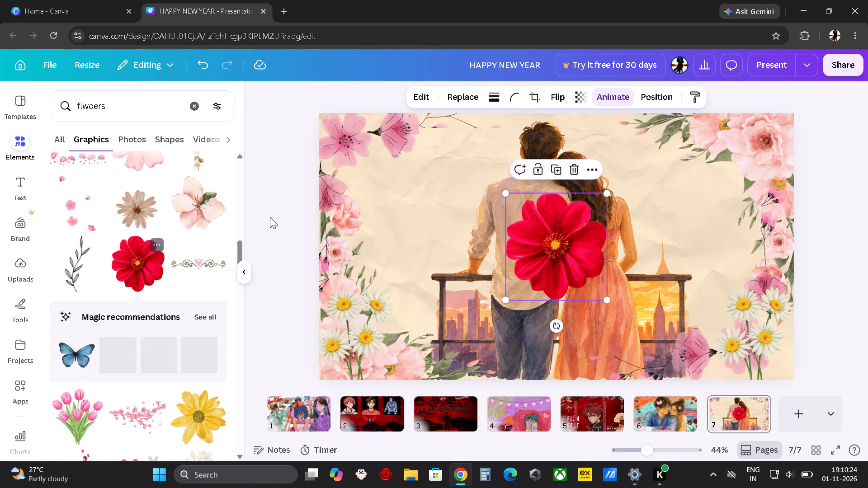
drag(552, 229, 367, 176)
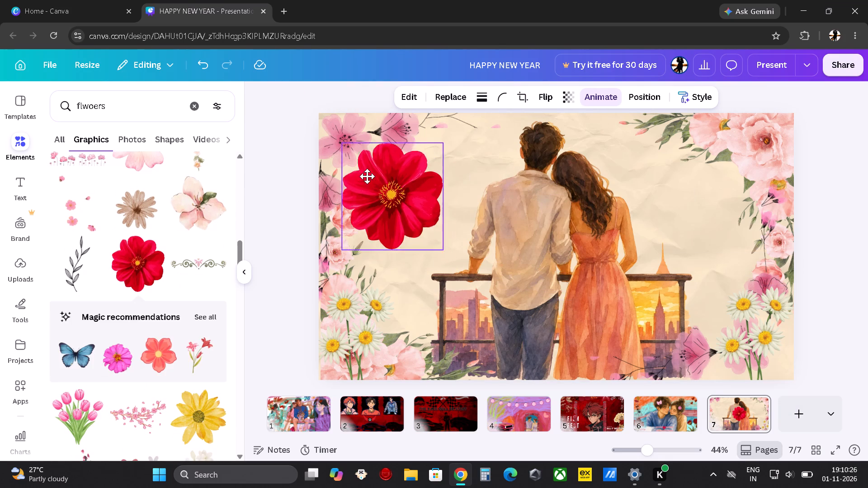
drag(367, 176, 381, 183)
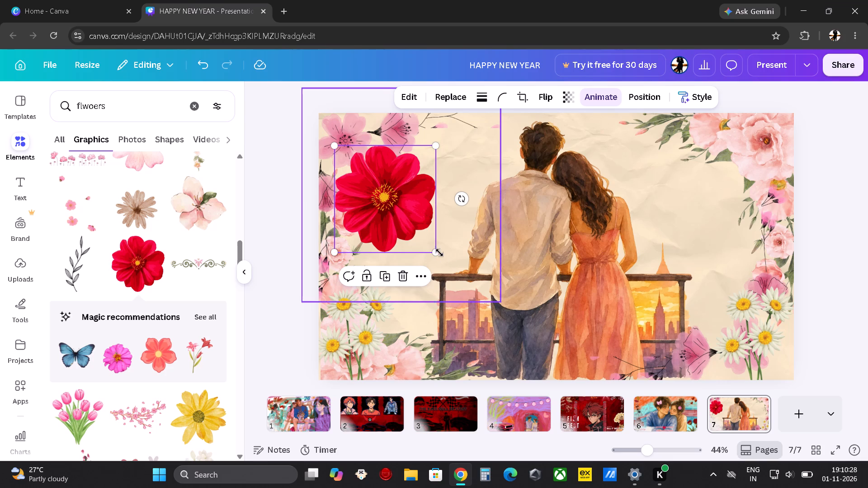
Shrink the red flower and place it at page 7's top edge between the two pink blossoms in the top-left corner.
drag(436, 252, 357, 198)
drag(346, 164, 363, 129)
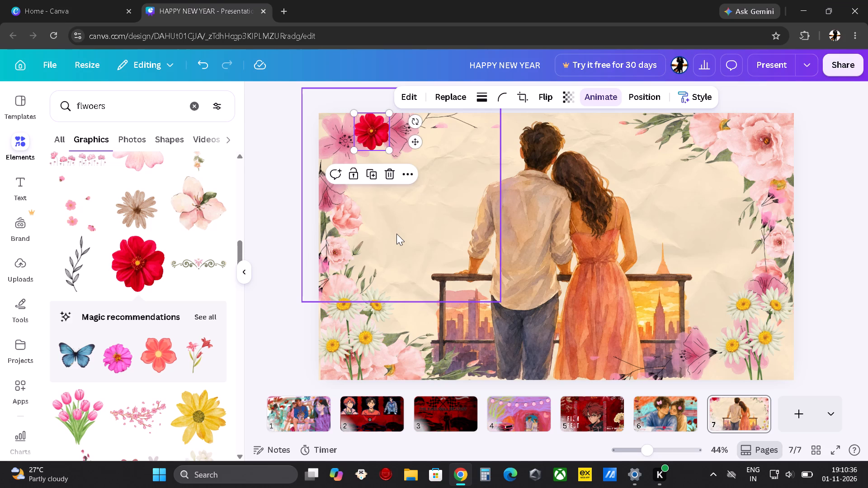
click(396, 234)
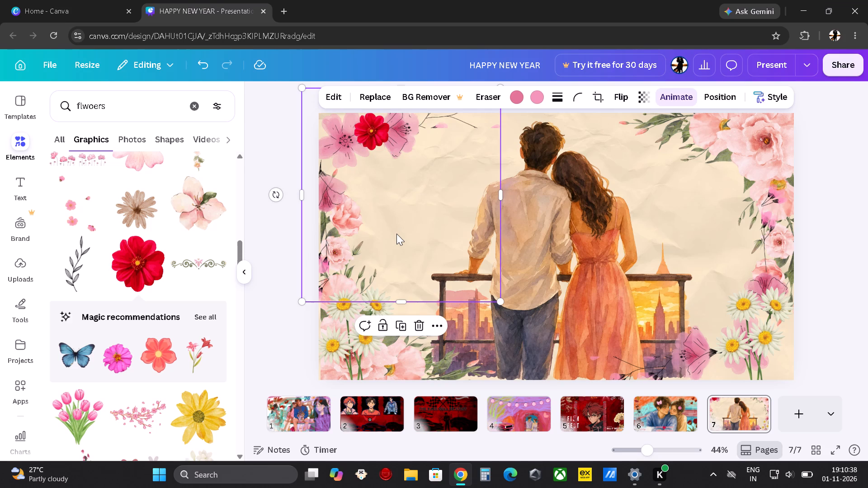
Add the green swirl divider with a pink centre flower and centre it along page 7's bottom edge, over the couple's legs.
click(201, 259)
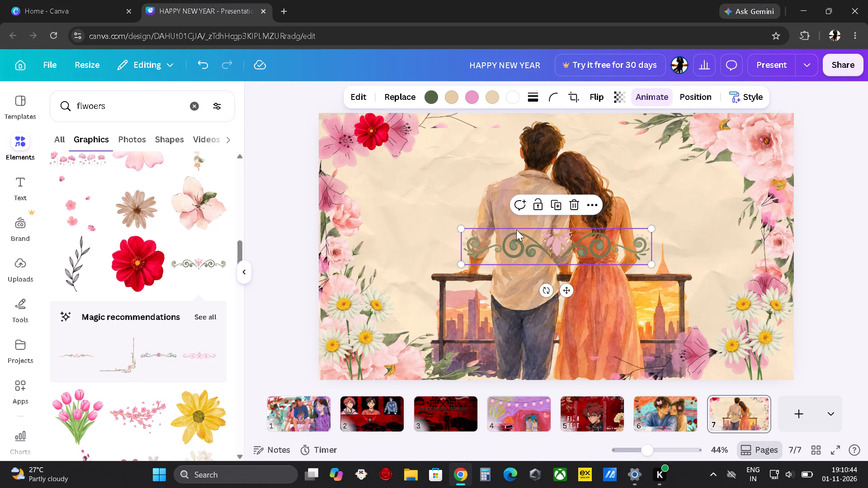
drag(515, 235, 507, 329)
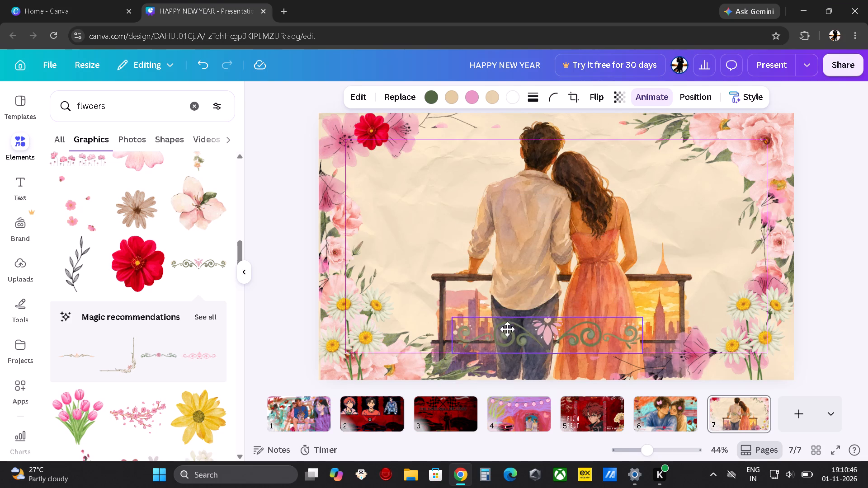
drag(507, 329, 512, 354)
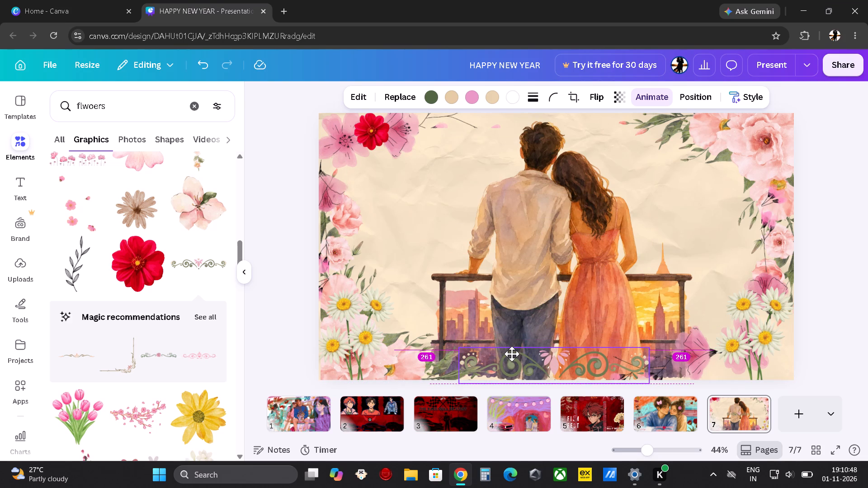
drag(512, 354, 514, 354)
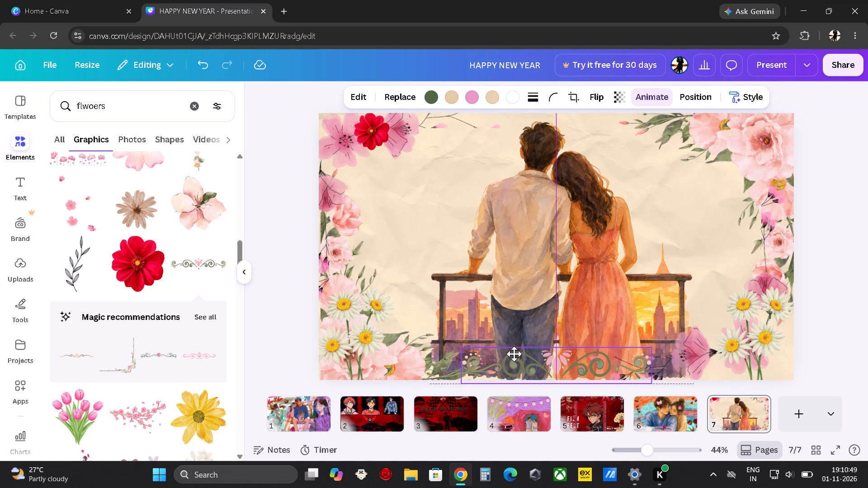
drag(514, 354, 513, 352)
click(679, 180)
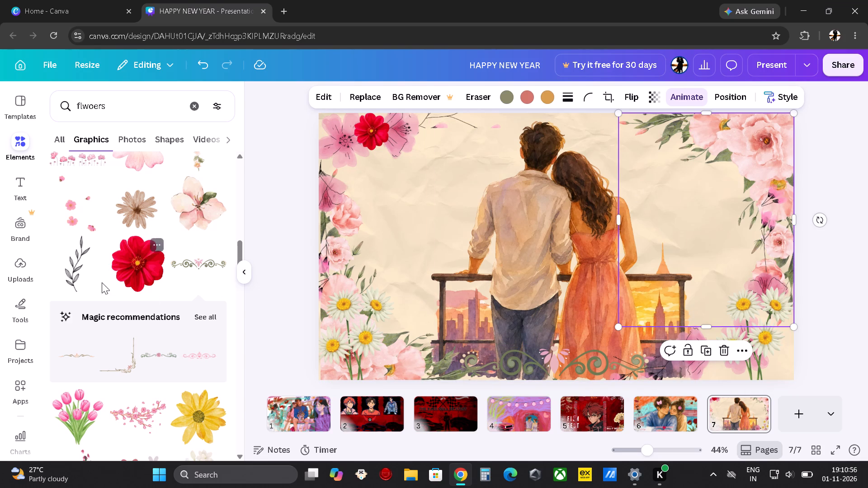
Look through the text font combinations for a style that suits page 7.
click(20, 189)
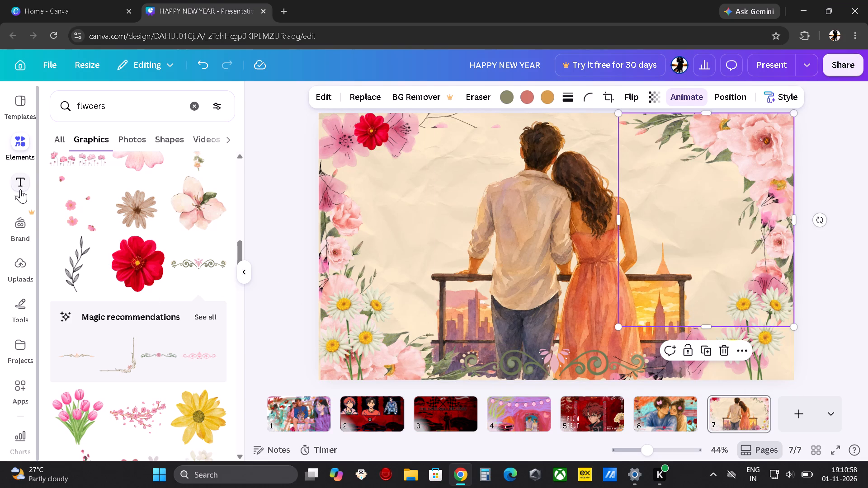
scroll(120, 275, down, 1)
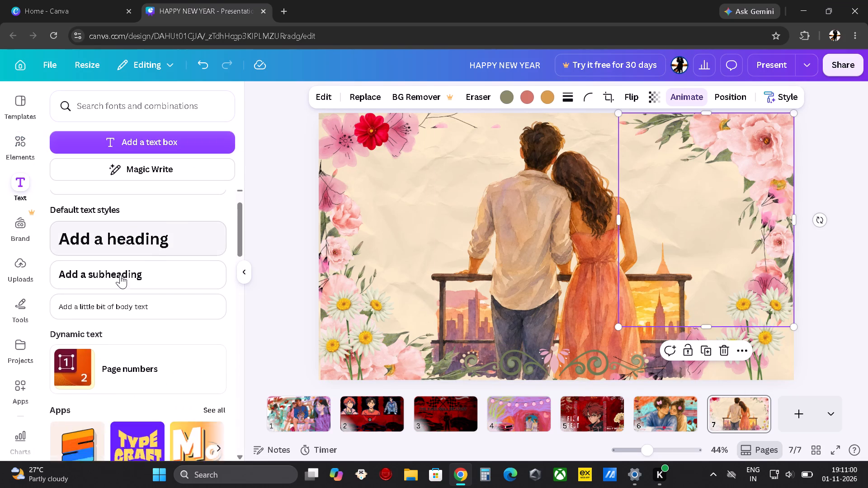
scroll(120, 275, down, 4)
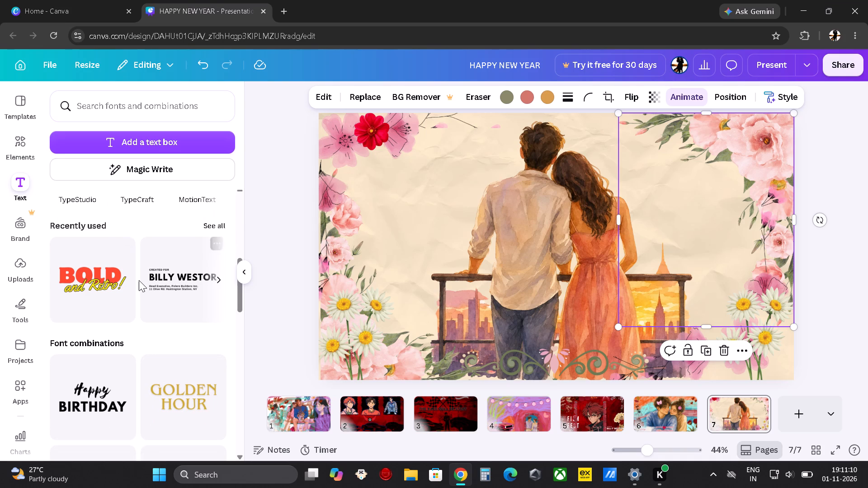
scroll(139, 280, down, 2)
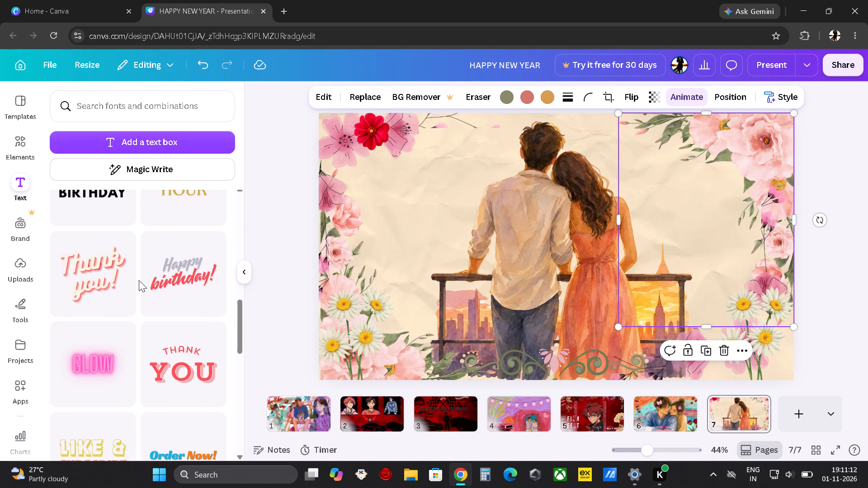
scroll(139, 280, down, 2)
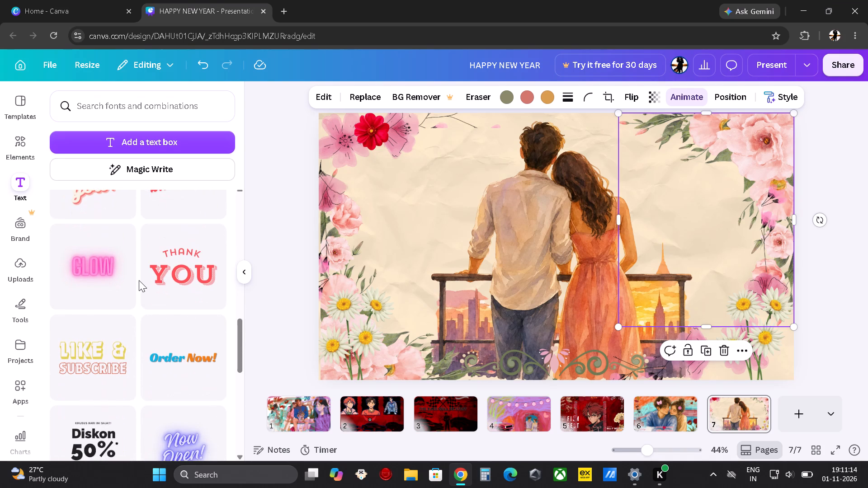
scroll(139, 280, down, 3)
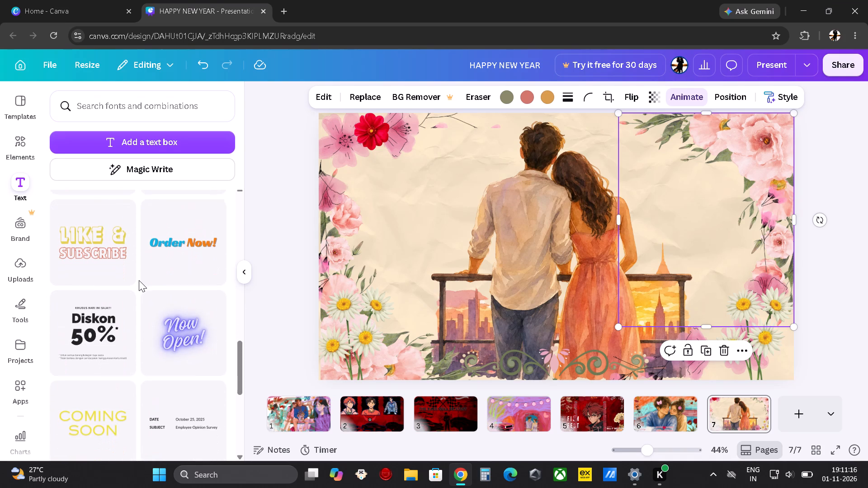
scroll(132, 319, down, 2)
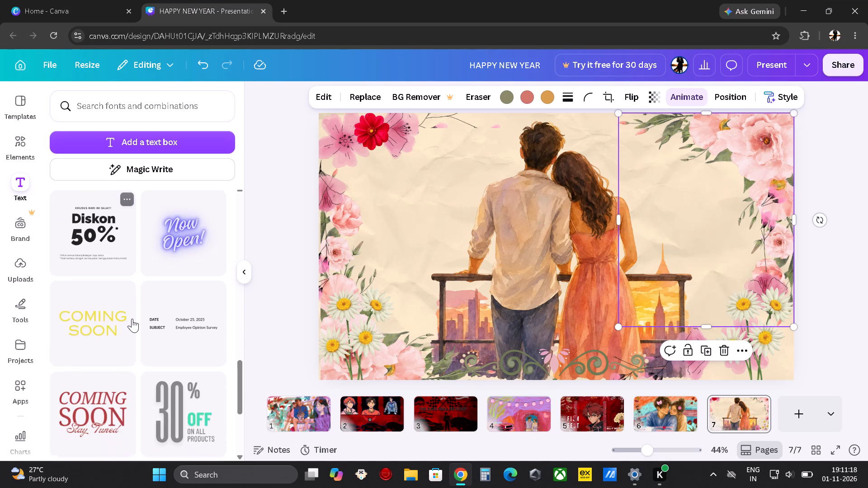
scroll(132, 319, down, 2)
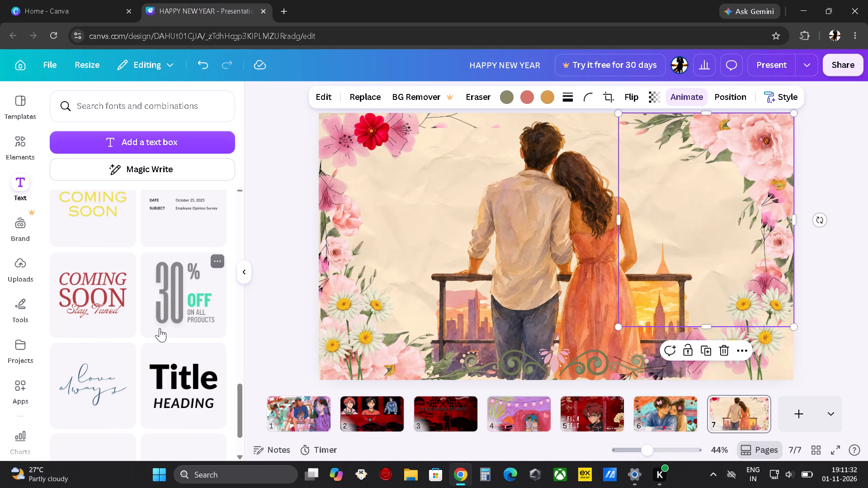
scroll(151, 303, down, 8)
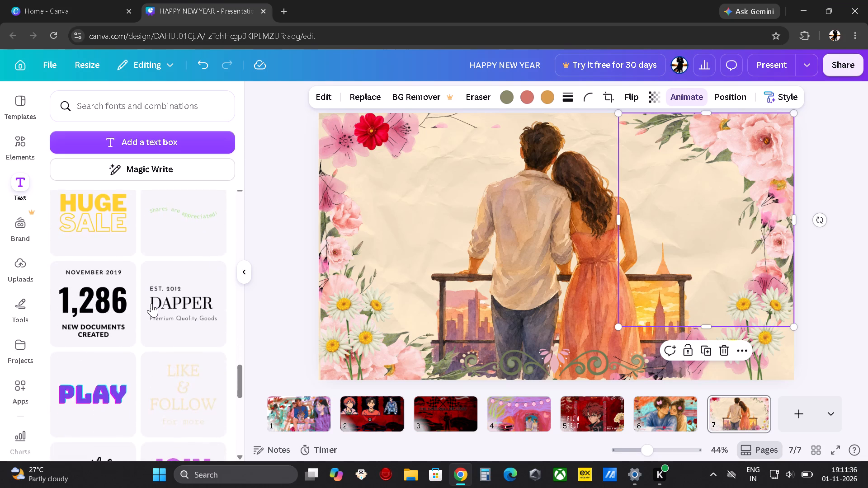
scroll(151, 303, down, 5)
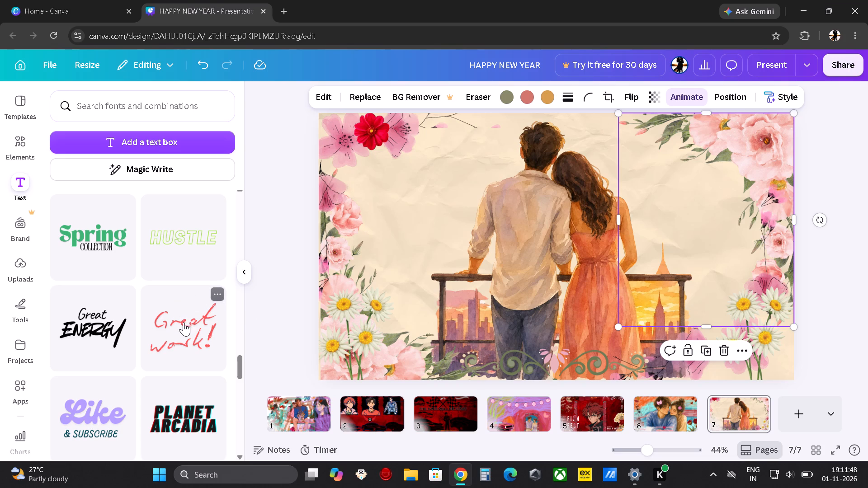
scroll(168, 266, down, 2)
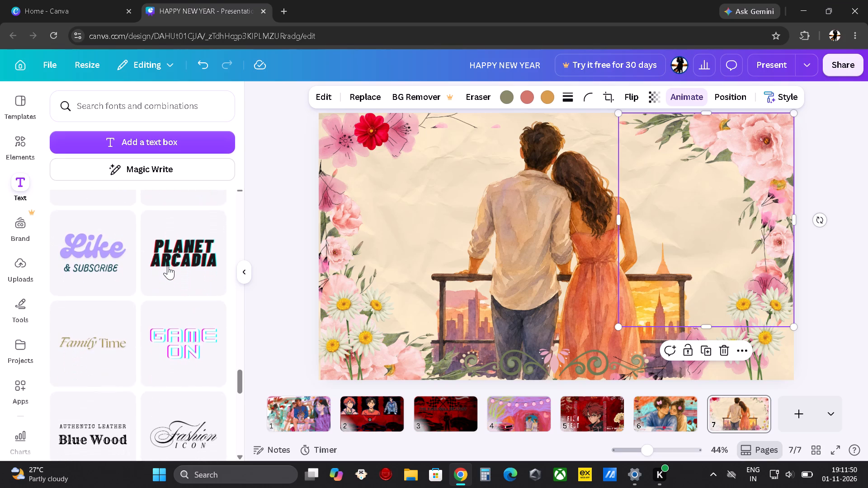
scroll(168, 266, down, 2)
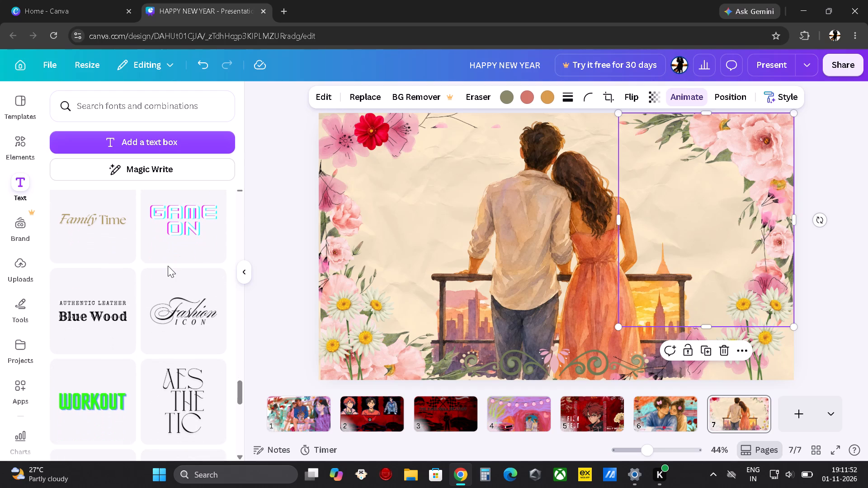
scroll(168, 266, down, 1)
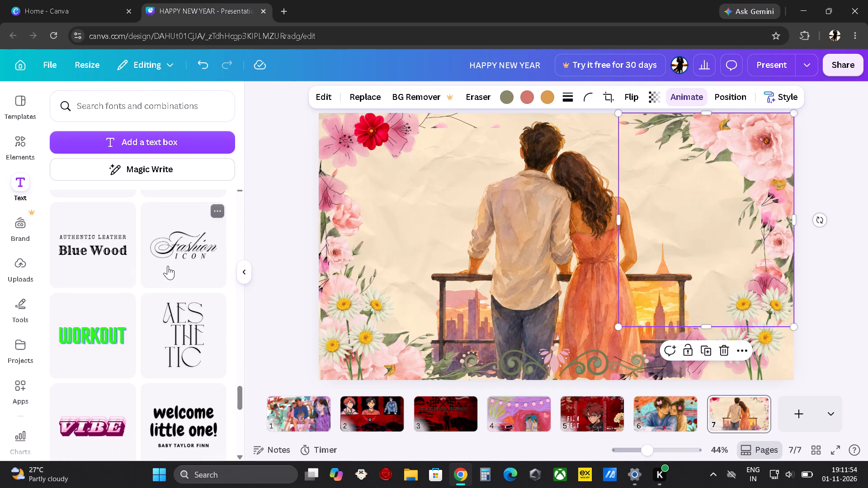
scroll(168, 266, down, 2)
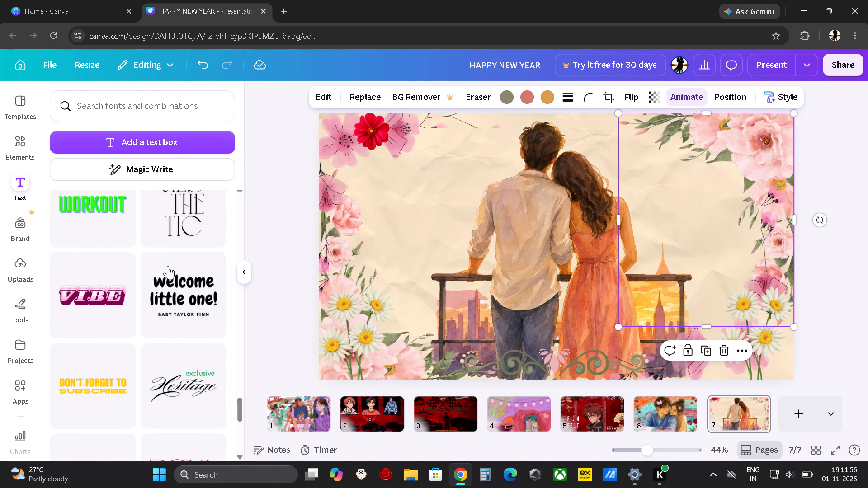
scroll(168, 266, down, 2)
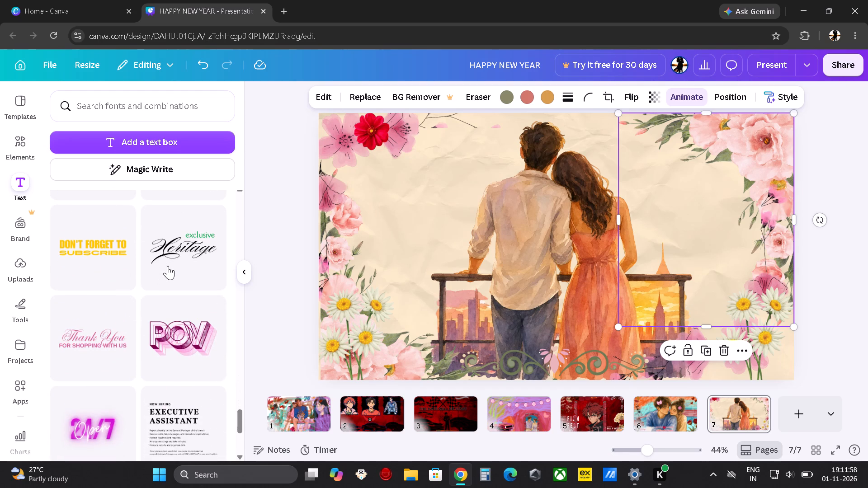
scroll(168, 266, down, 4)
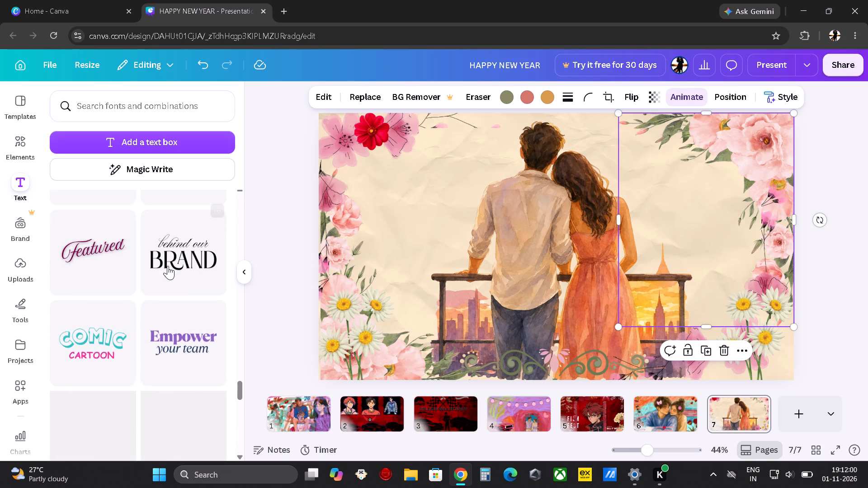
scroll(168, 266, down, 2)
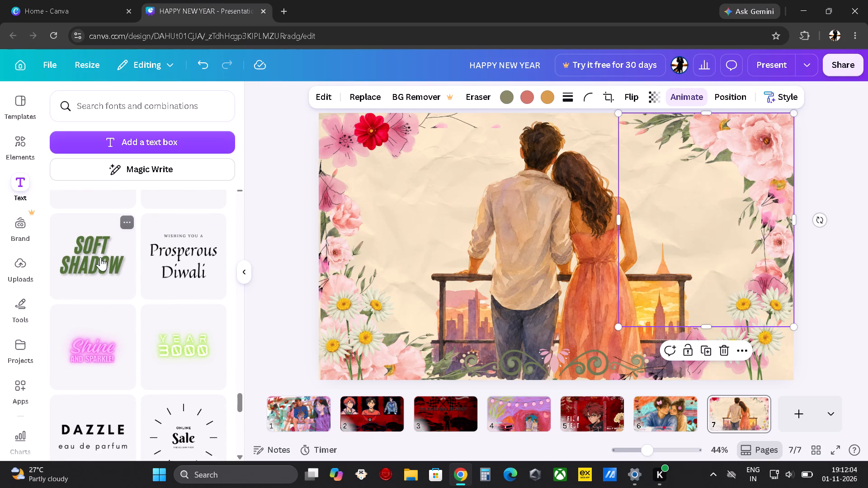
scroll(182, 322, down, 2)
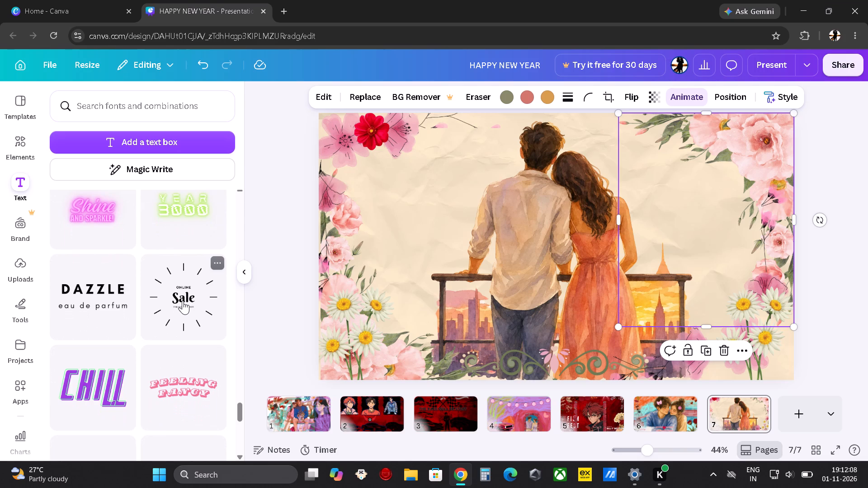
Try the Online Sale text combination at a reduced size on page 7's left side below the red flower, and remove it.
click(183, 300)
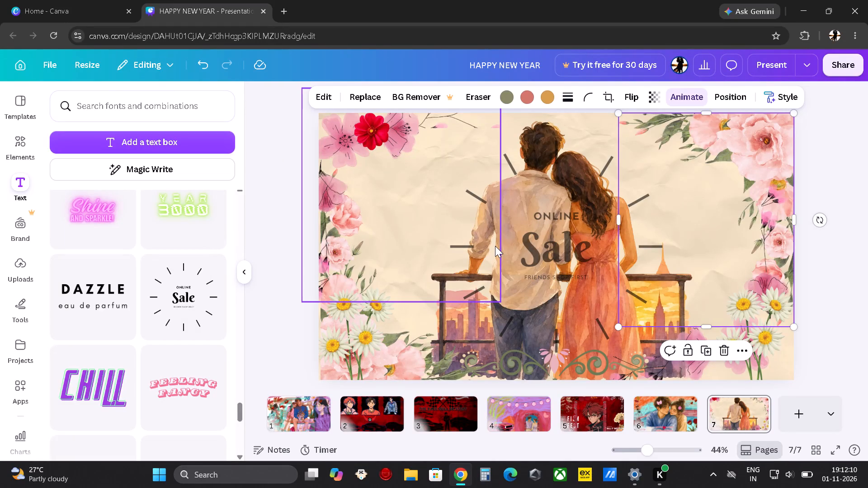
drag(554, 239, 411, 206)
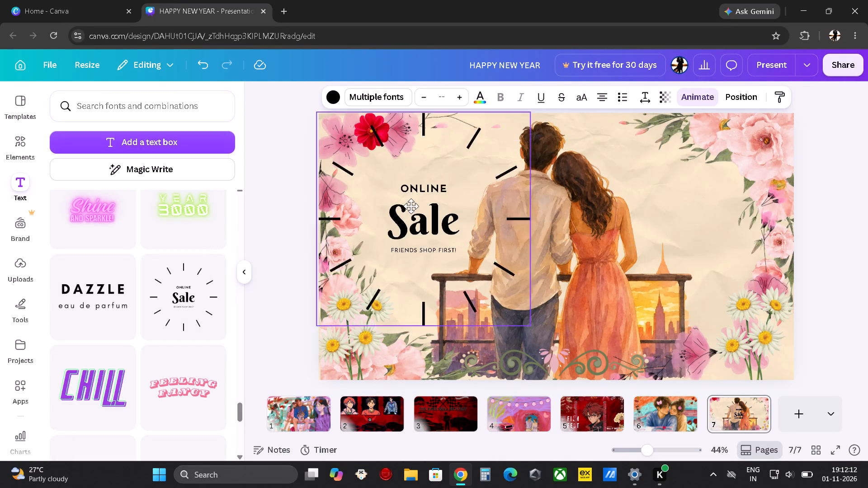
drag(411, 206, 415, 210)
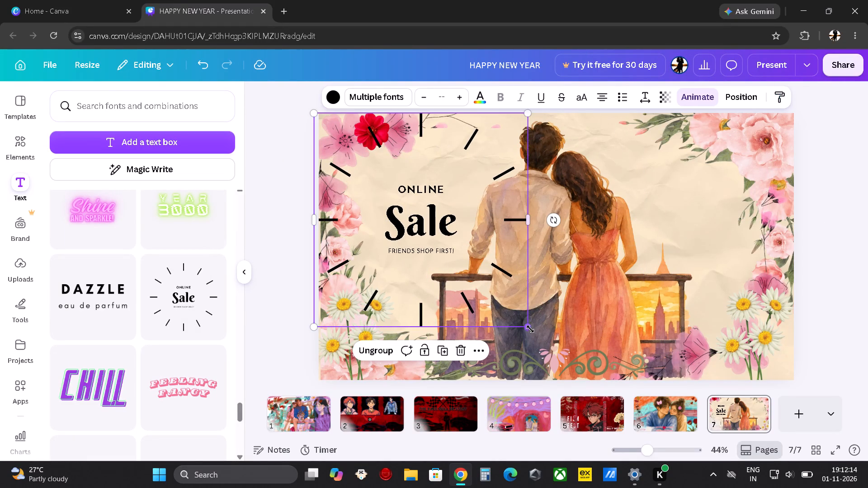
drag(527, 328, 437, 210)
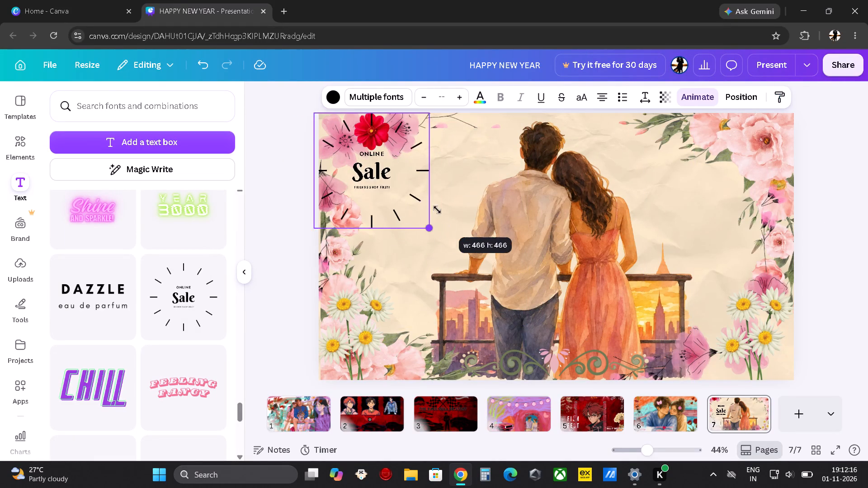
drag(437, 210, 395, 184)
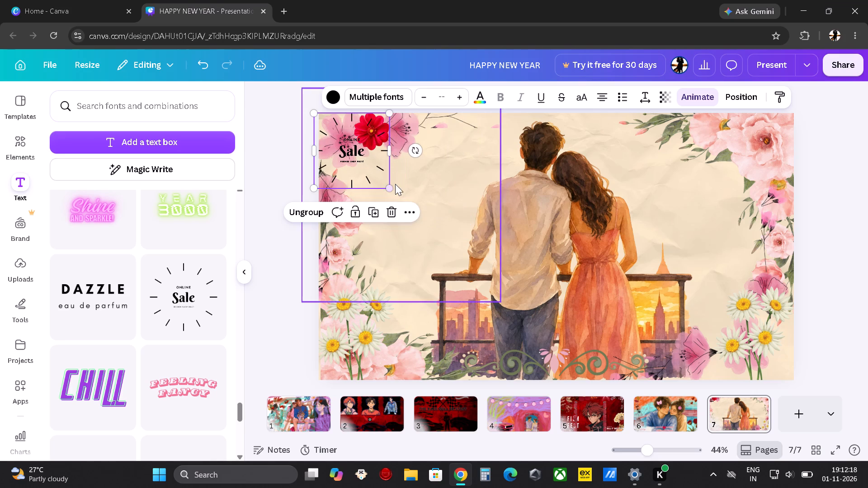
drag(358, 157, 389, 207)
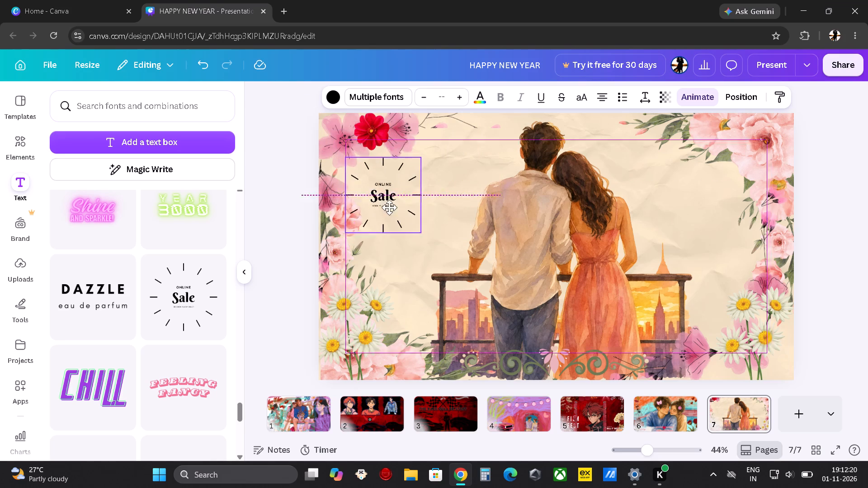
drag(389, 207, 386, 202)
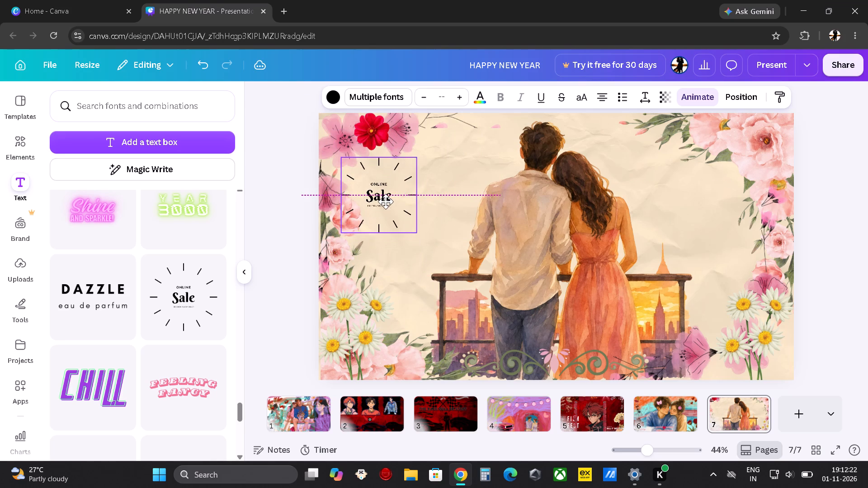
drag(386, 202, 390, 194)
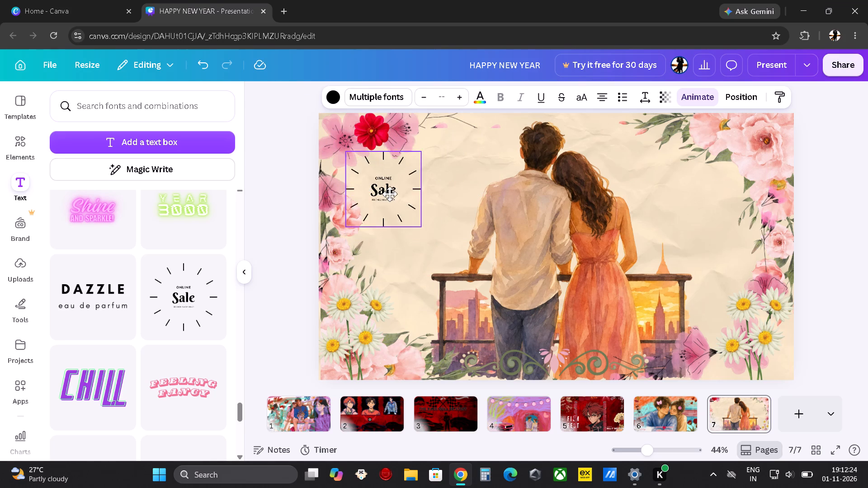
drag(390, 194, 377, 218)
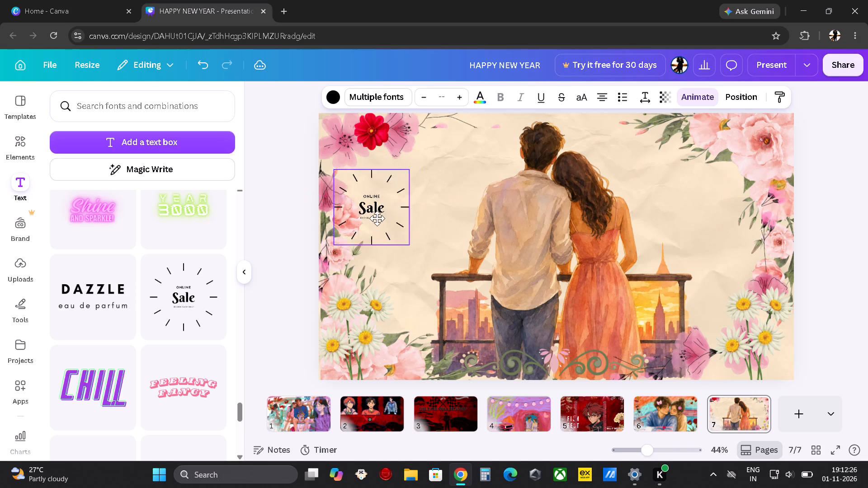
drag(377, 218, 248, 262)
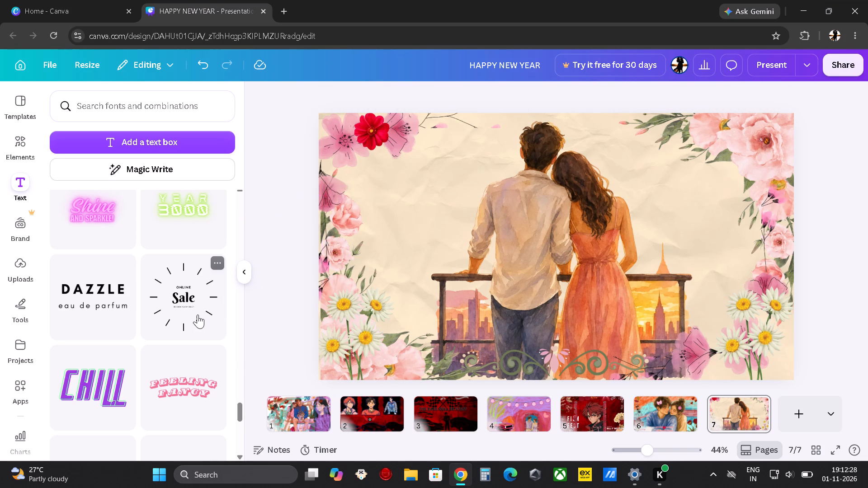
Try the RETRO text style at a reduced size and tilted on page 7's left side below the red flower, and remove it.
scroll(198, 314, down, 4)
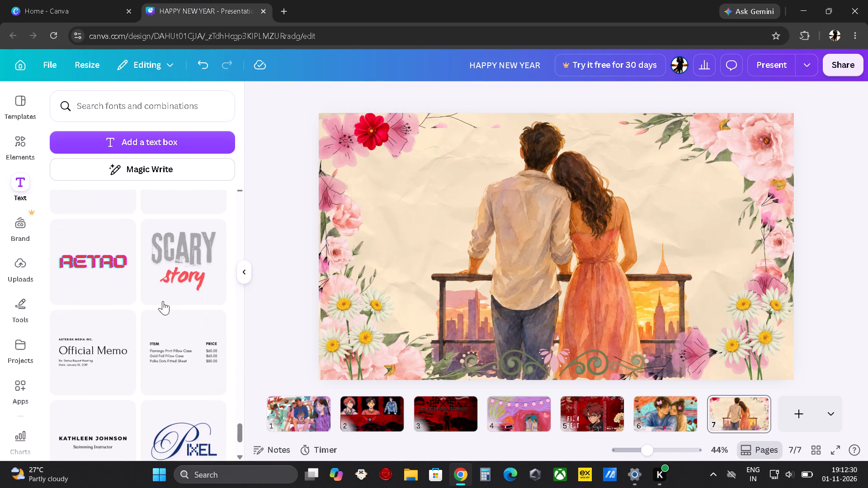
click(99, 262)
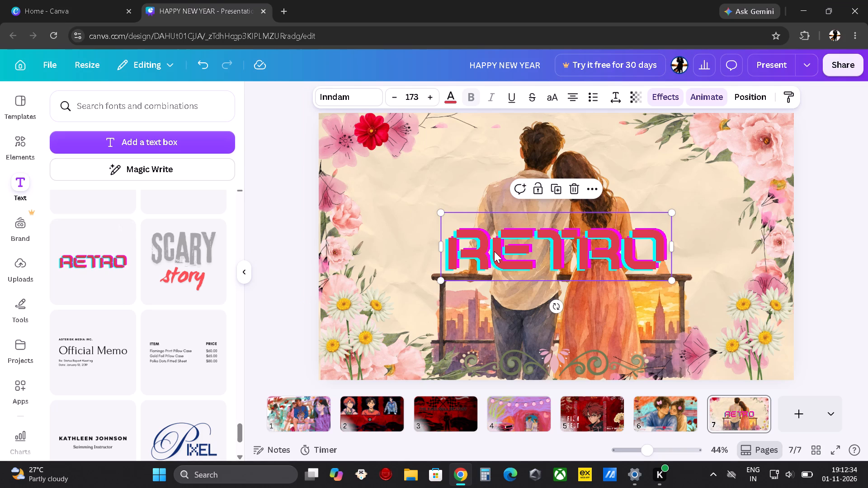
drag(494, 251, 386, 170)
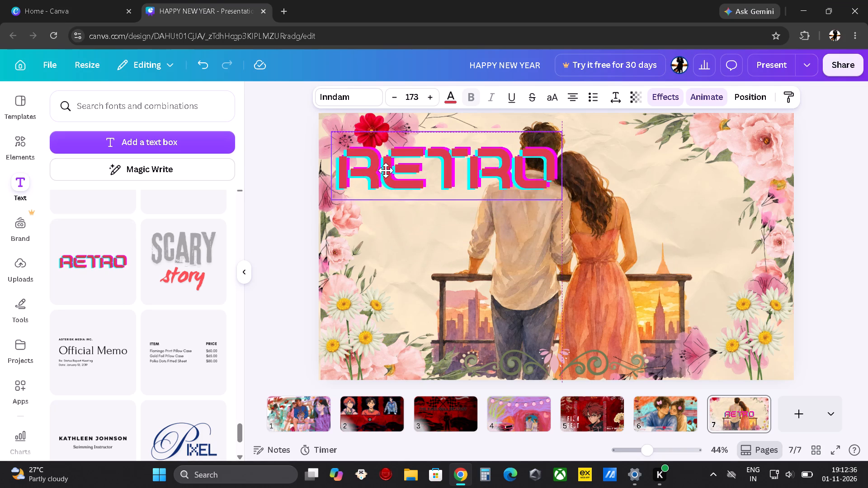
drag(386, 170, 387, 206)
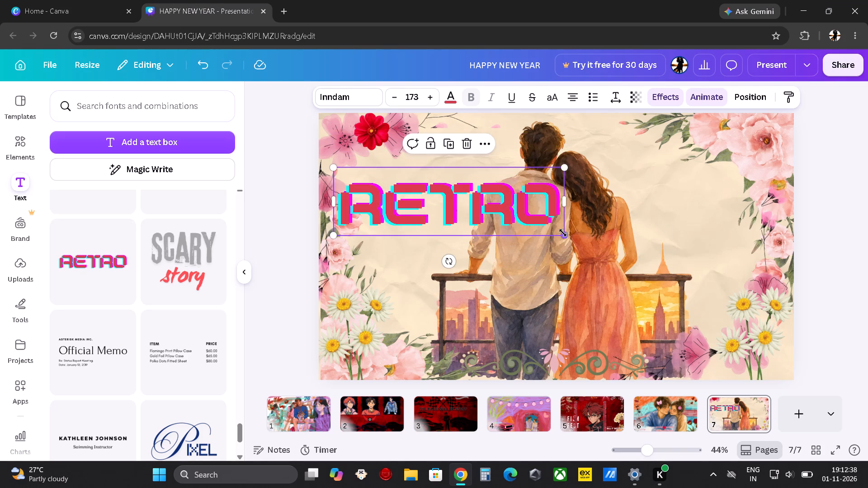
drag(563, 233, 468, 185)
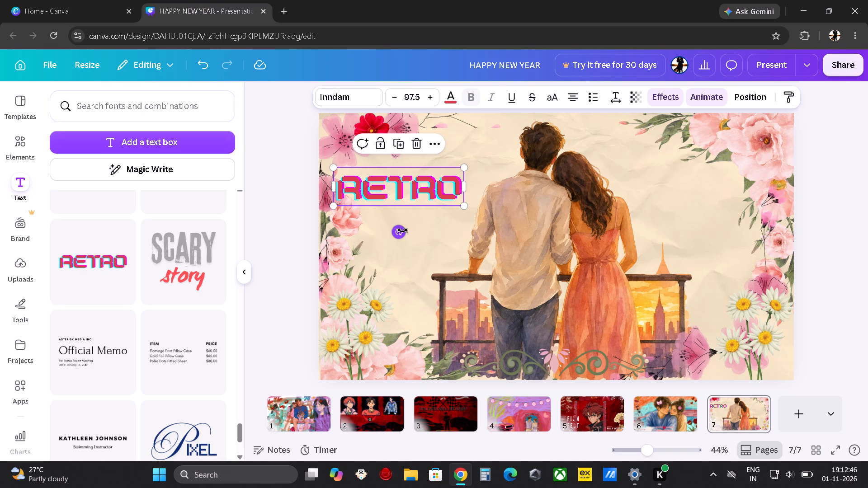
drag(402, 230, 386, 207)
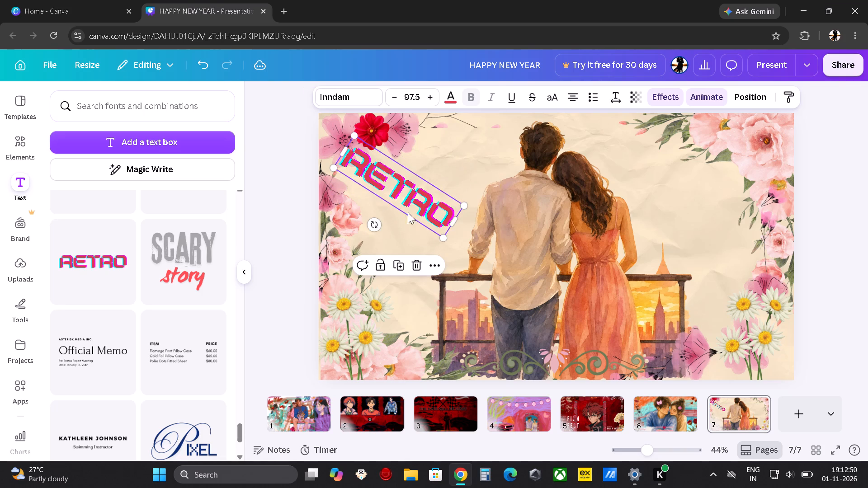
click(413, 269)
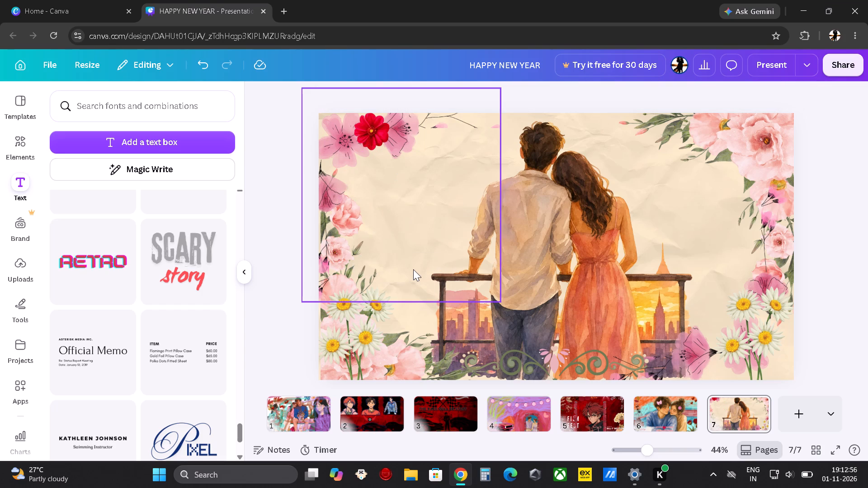
Add the "This certificate is awarded to" text combination with the handwritten name and move it to page 7's upper left, beside the couple.
scroll(208, 281, down, 1)
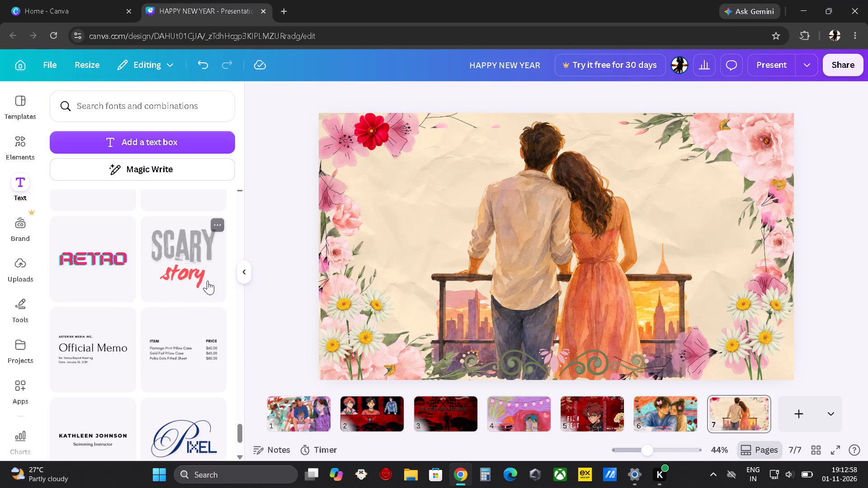
scroll(208, 281, down, 3)
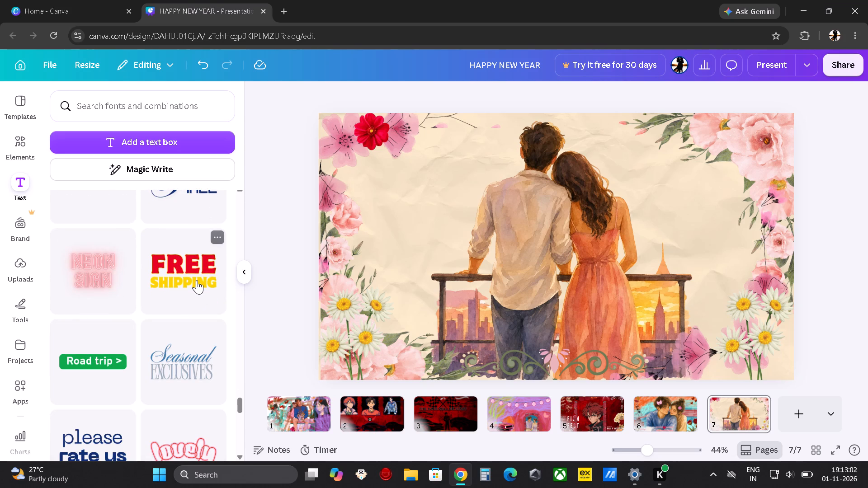
scroll(197, 280, down, 5)
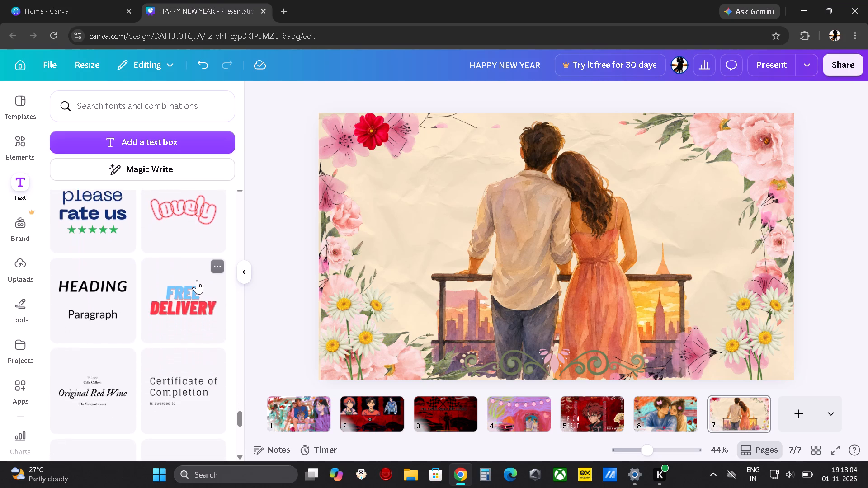
scroll(197, 280, down, 4)
click(197, 280)
scroll(197, 280, up, 5)
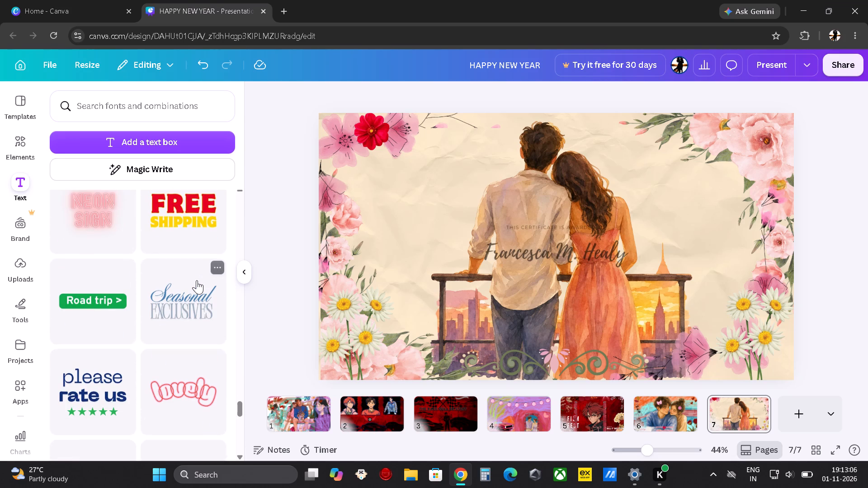
scroll(197, 280, up, 1)
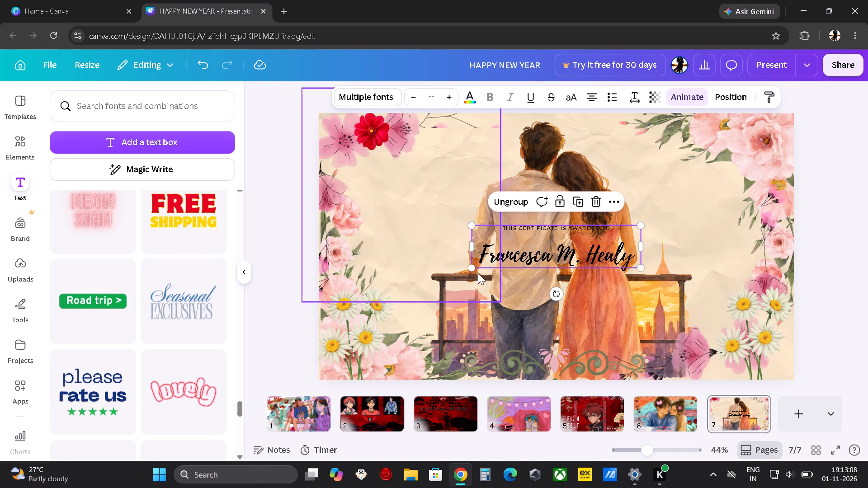
drag(514, 251, 387, 255)
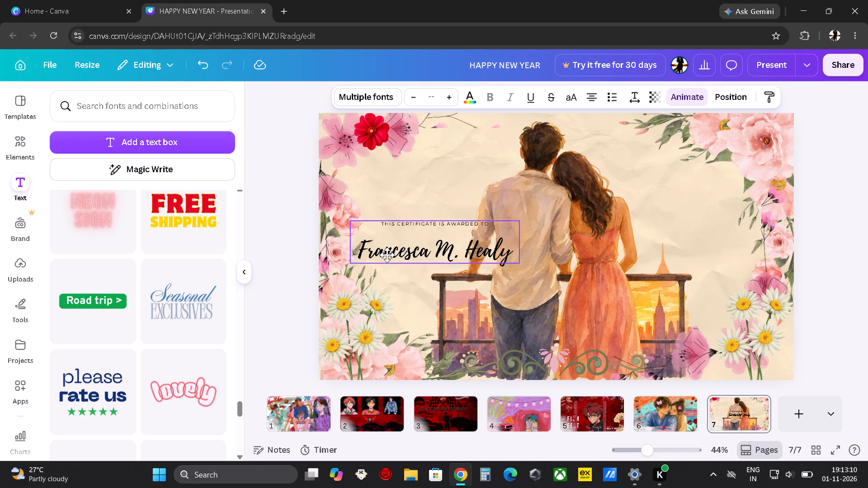
drag(387, 255, 378, 177)
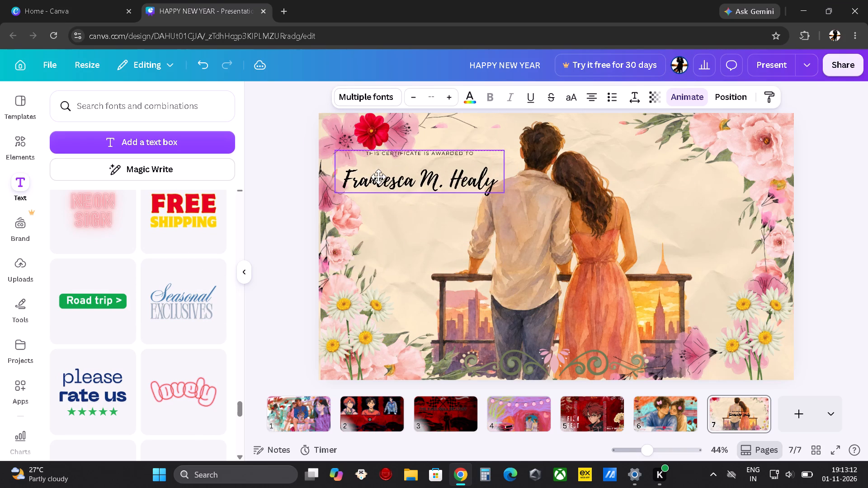
drag(378, 177, 375, 166)
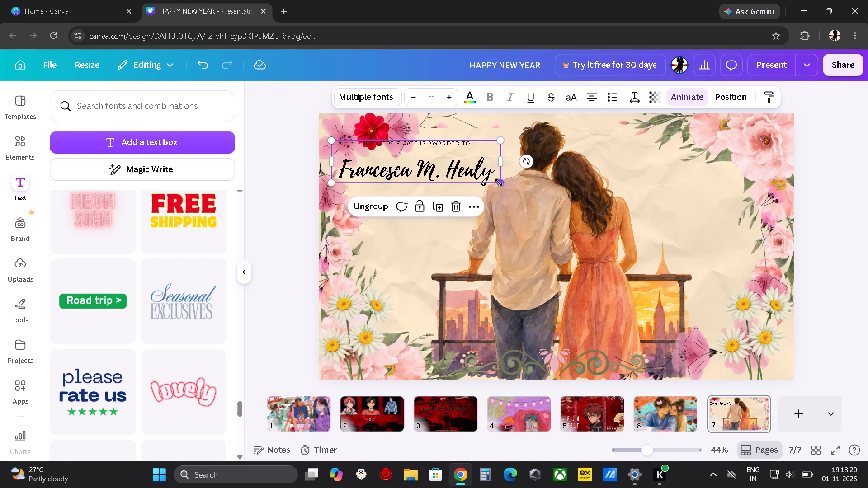
Shrink the certificate text combination and place it just below the red flower, clear of the man's shoulder.
drag(499, 184, 451, 183)
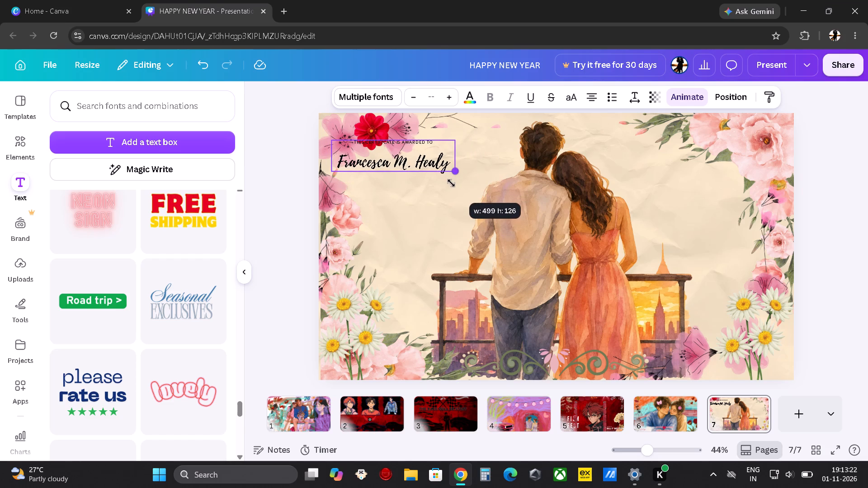
drag(451, 183, 449, 182)
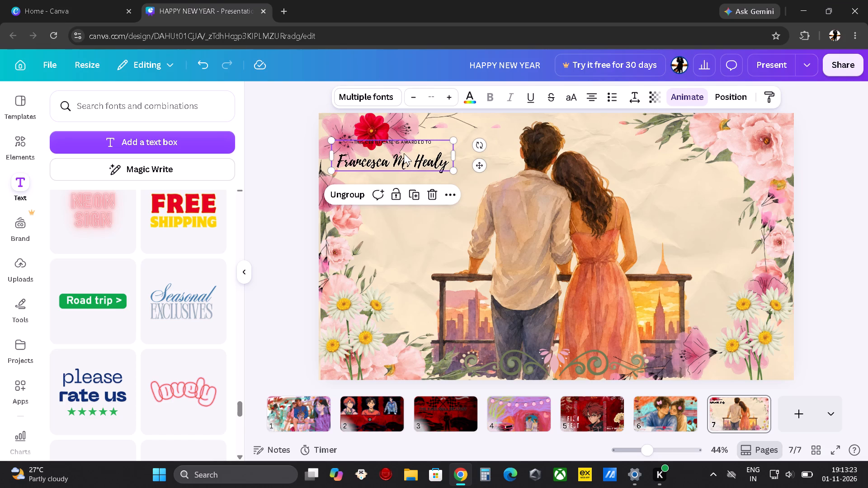
drag(402, 153, 416, 170)
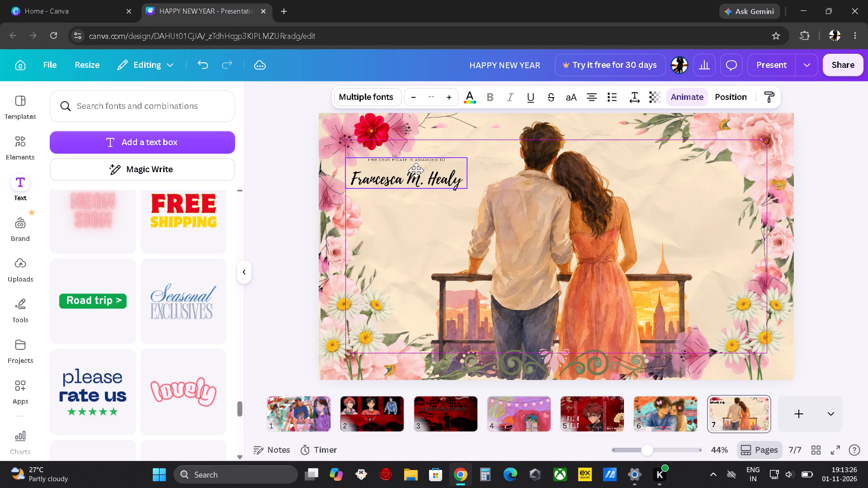
drag(416, 170, 413, 169)
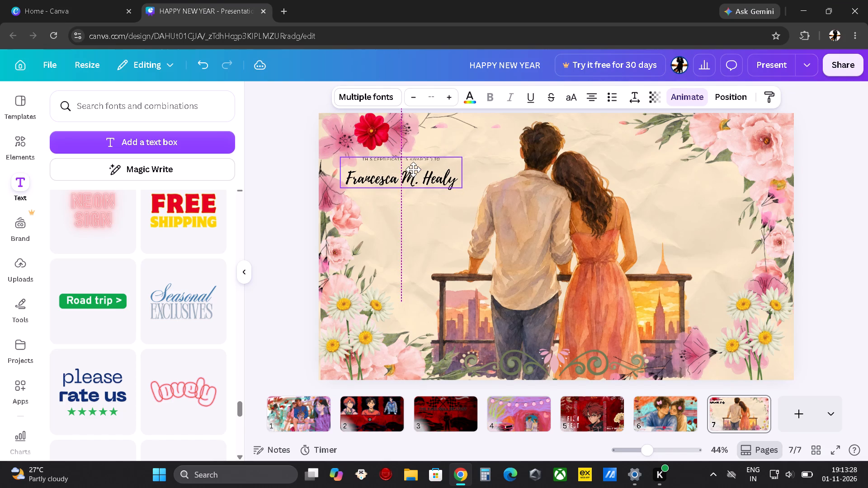
drag(413, 169, 412, 168)
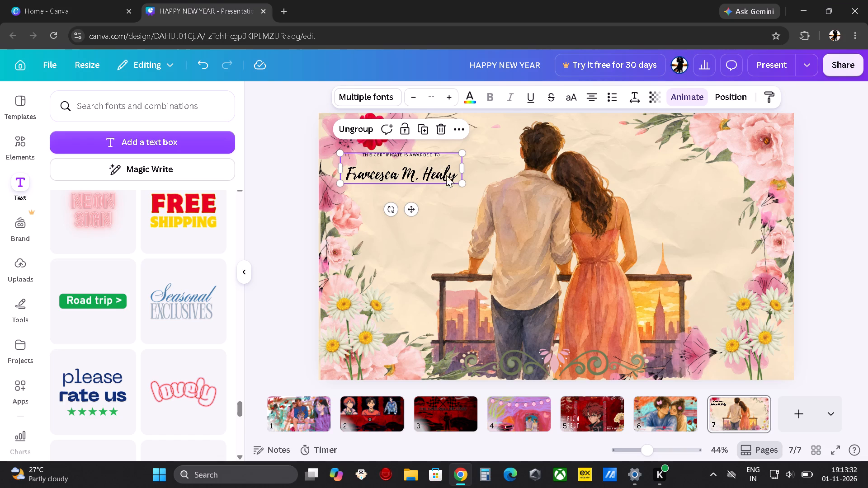
drag(462, 155, 468, 152)
click(413, 242)
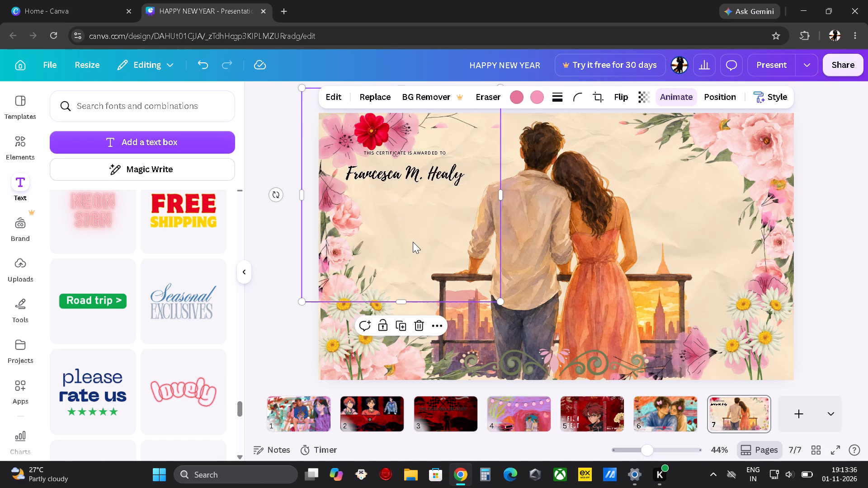
click(270, 284)
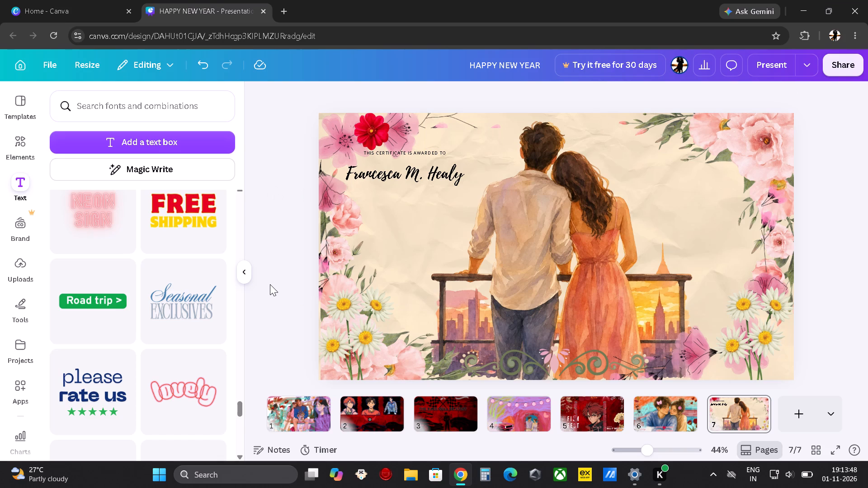
Find the pink PUFF LOVE bubble-letter text combination and add it to page 7.
scroll(187, 296, down, 2)
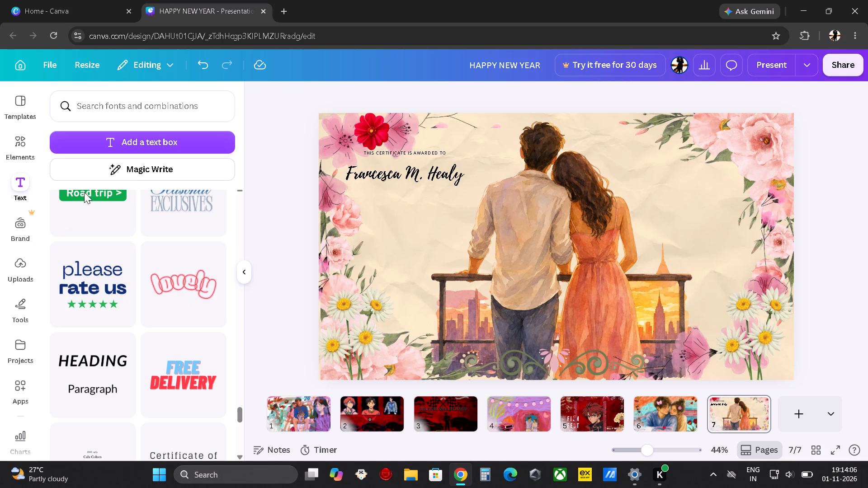
scroll(204, 246, down, 2)
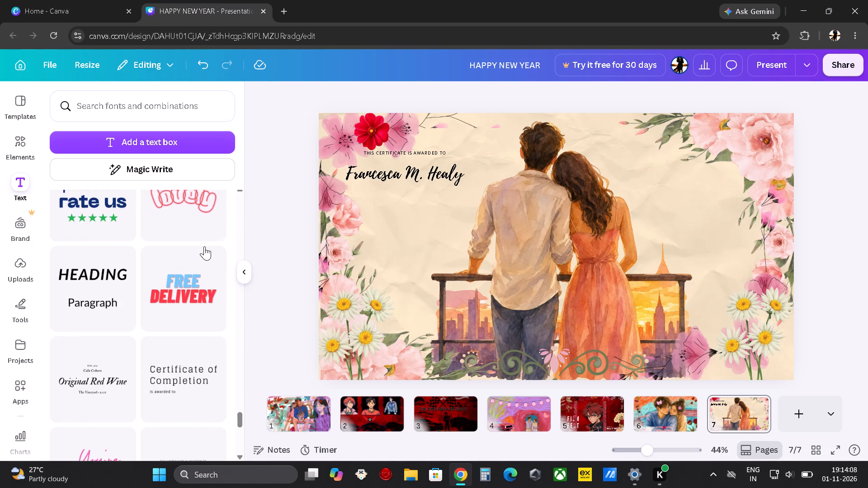
scroll(149, 284, down, 4)
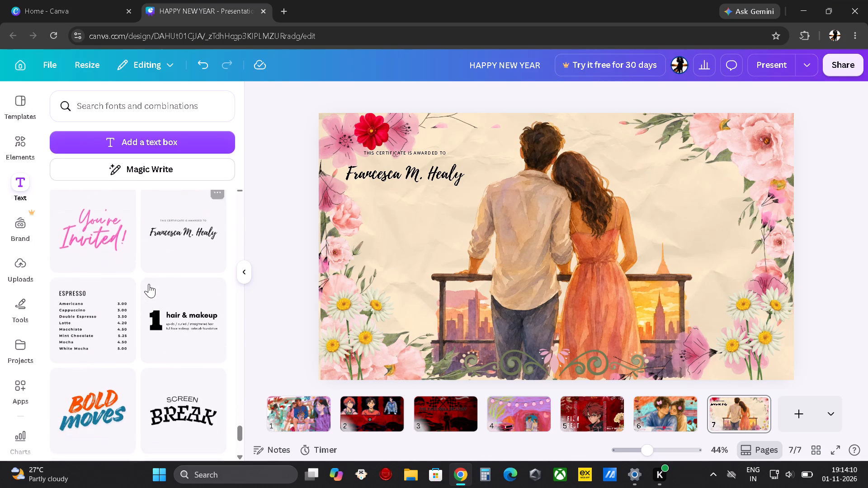
scroll(149, 284, down, 3)
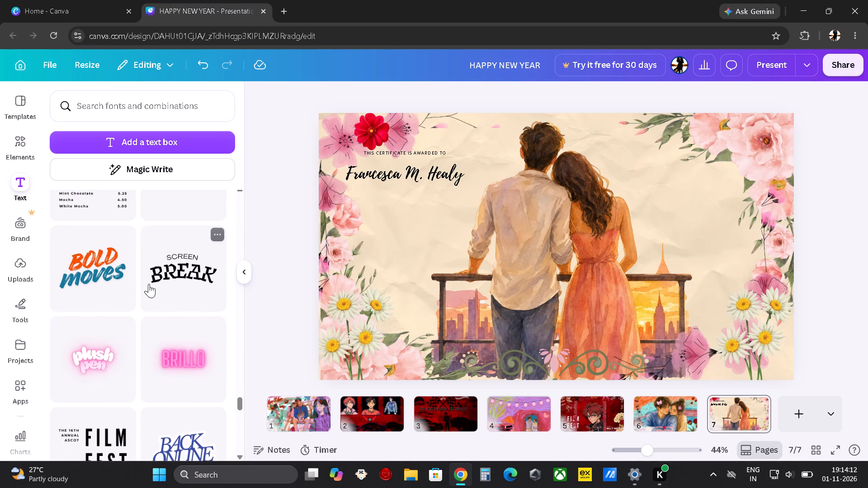
scroll(149, 284, down, 3)
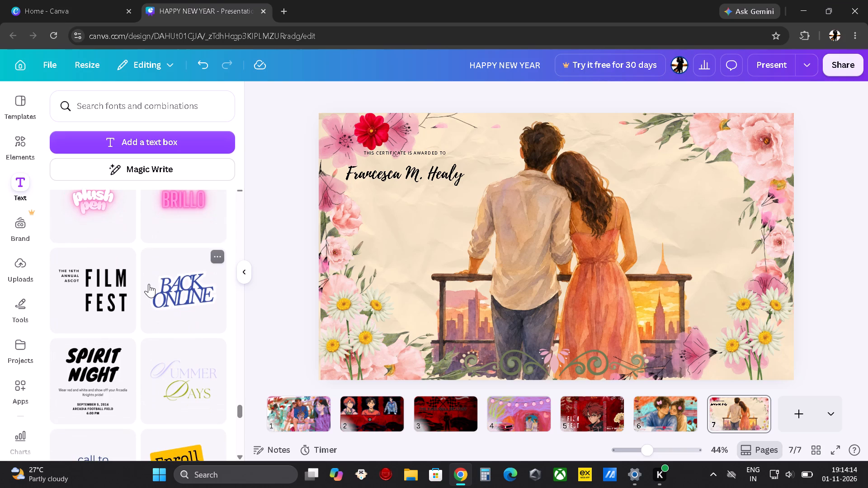
scroll(149, 284, down, 3)
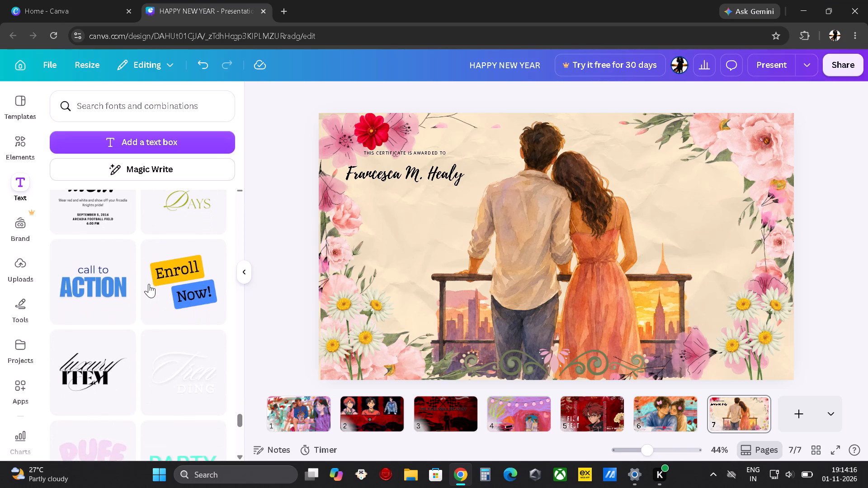
scroll(212, 321, down, 2)
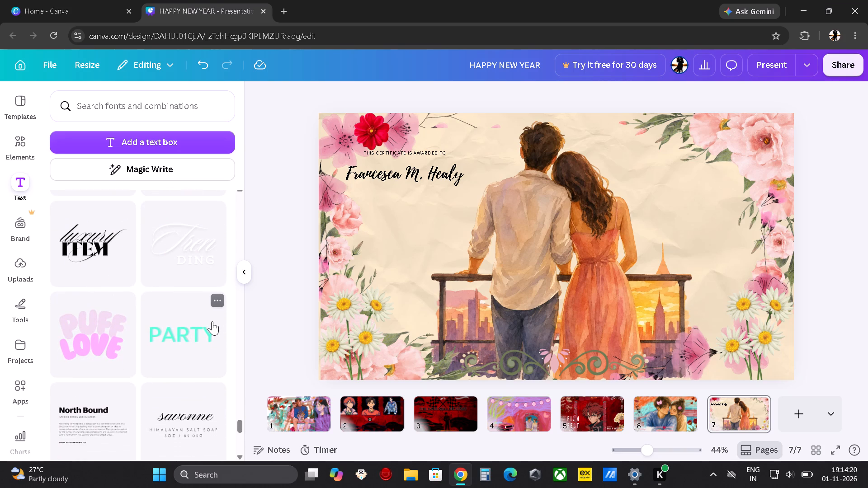
click(101, 343)
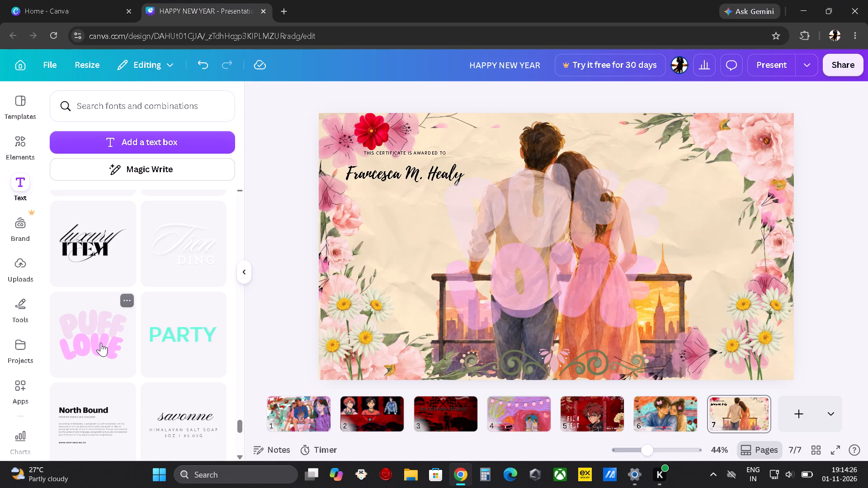
Shrink the PUFF LOVE text to a small size at page 7's lower right, over the balcony railing beside the woman's dress.
drag(536, 253, 523, 224)
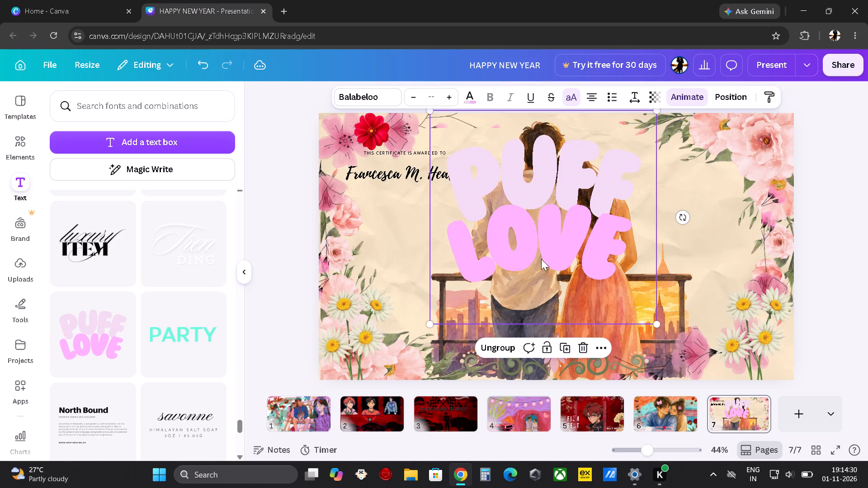
drag(531, 249, 548, 282)
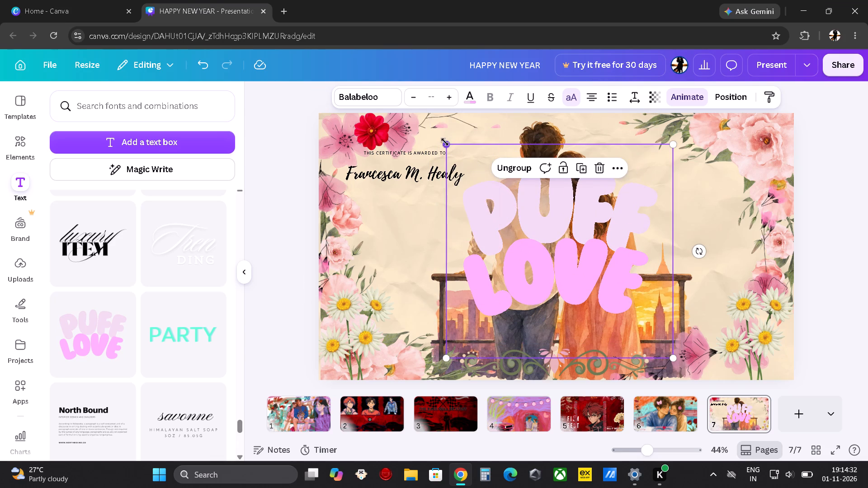
drag(443, 142, 563, 261)
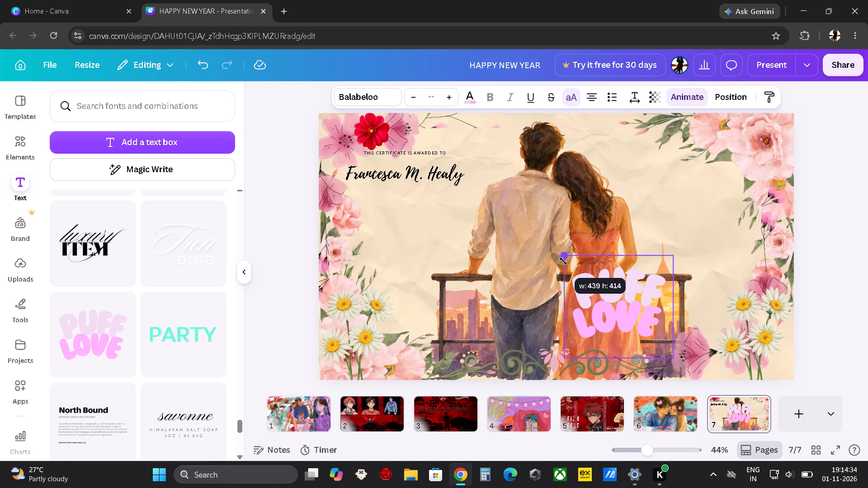
drag(563, 261, 675, 271)
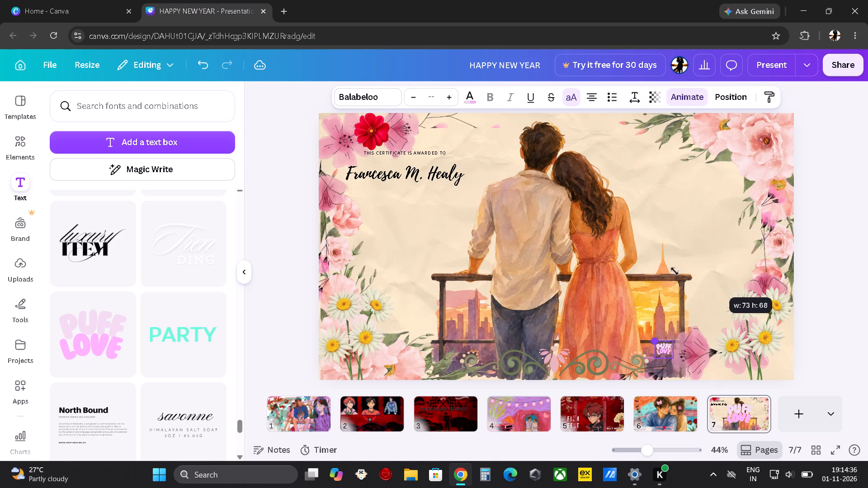
drag(675, 271, 661, 269)
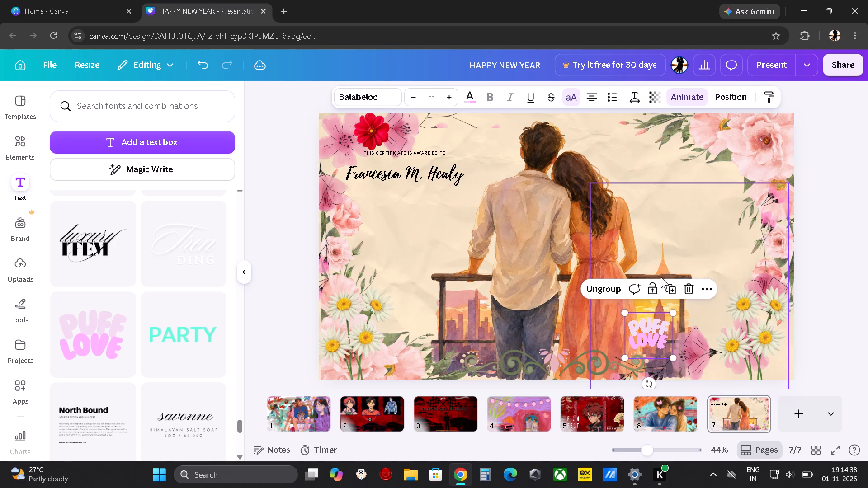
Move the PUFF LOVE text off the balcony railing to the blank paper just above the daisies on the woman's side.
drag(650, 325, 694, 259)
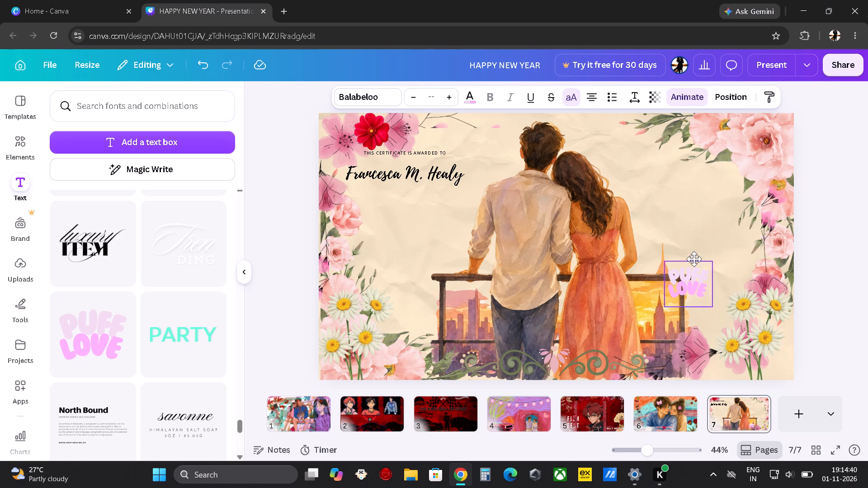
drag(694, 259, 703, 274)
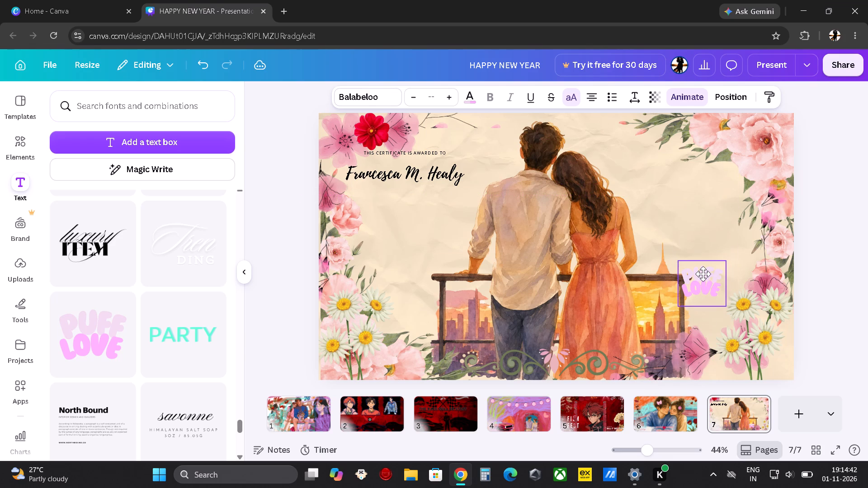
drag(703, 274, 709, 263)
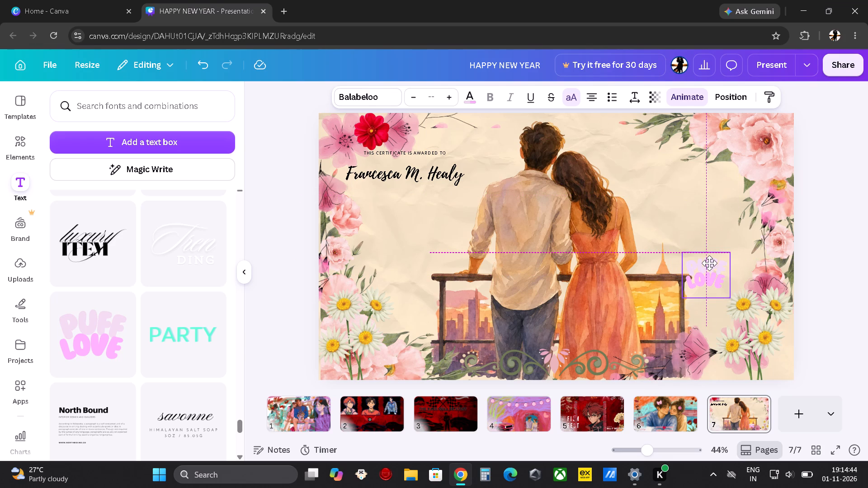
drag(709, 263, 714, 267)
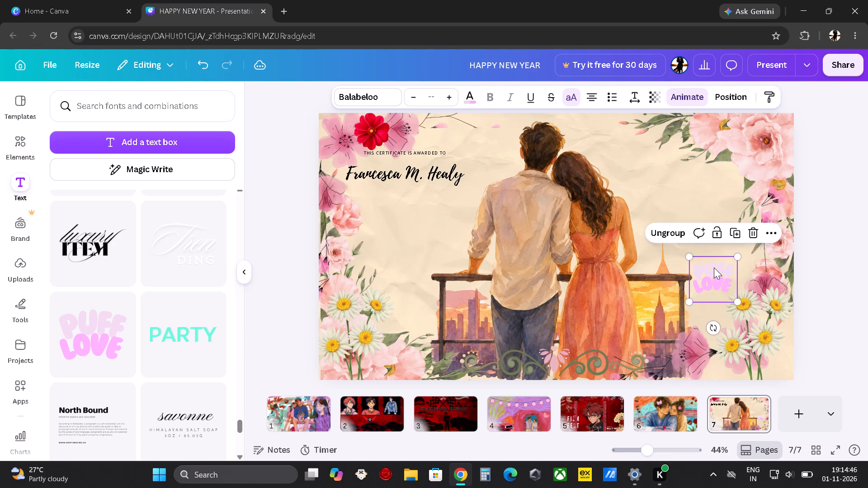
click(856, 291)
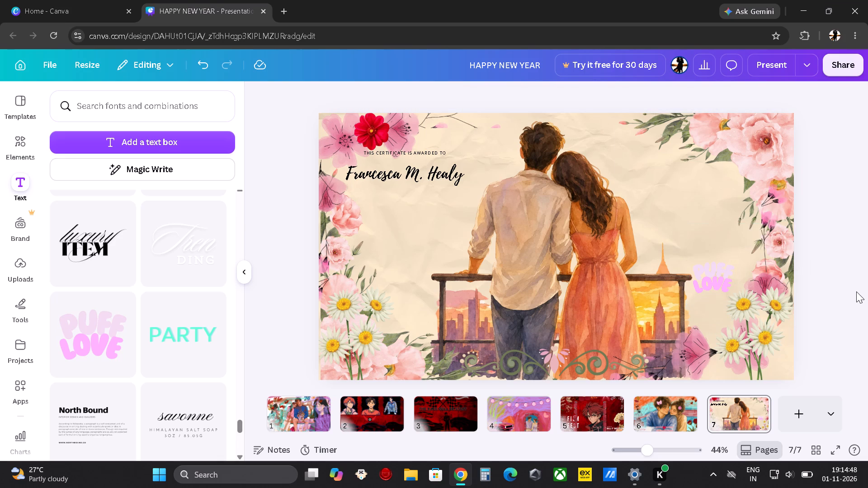
Delete the PUFF LOVE text combination from page 7.
click(708, 274)
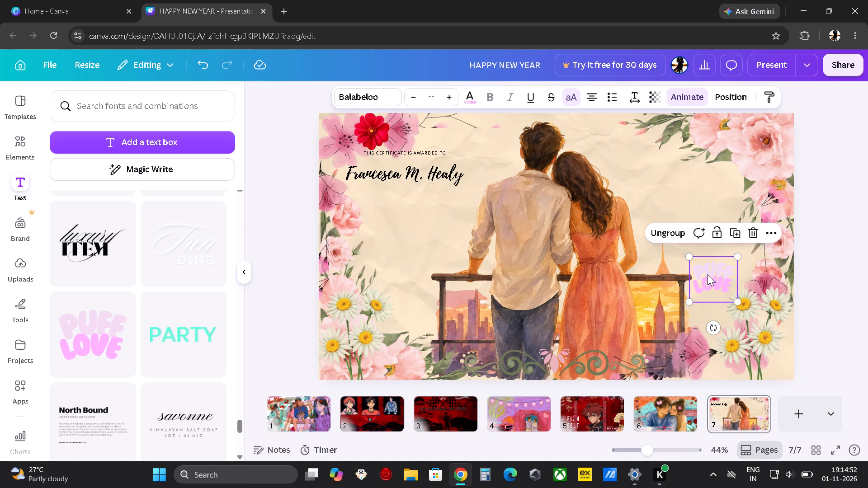
click(753, 234)
Enlarge the certificate text combination below the red flower to about 560 wide, extending it toward the page edge.
click(441, 171)
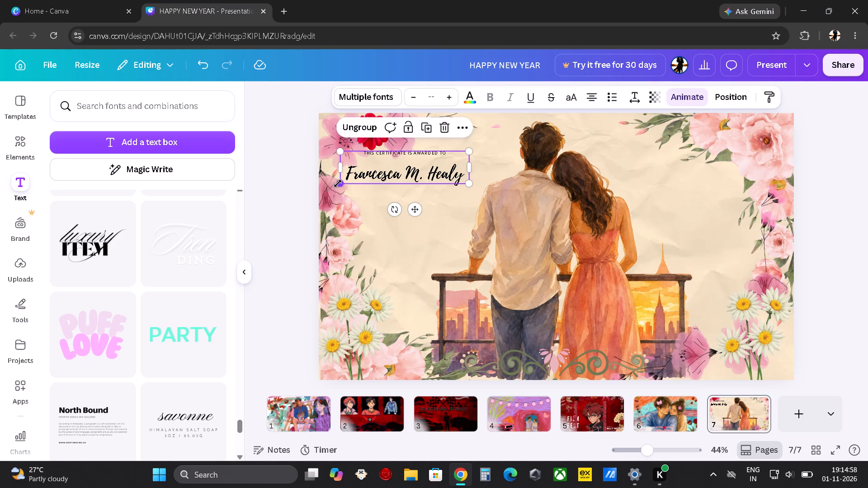
drag(338, 183, 338, 197)
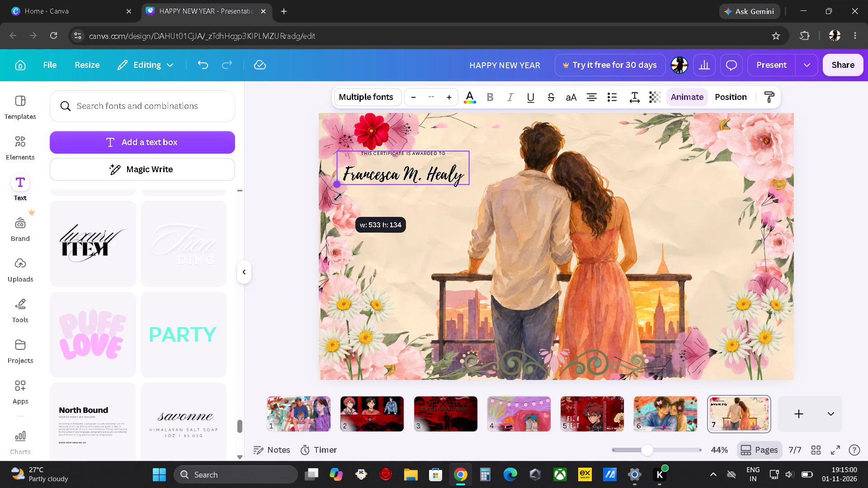
drag(338, 197, 341, 228)
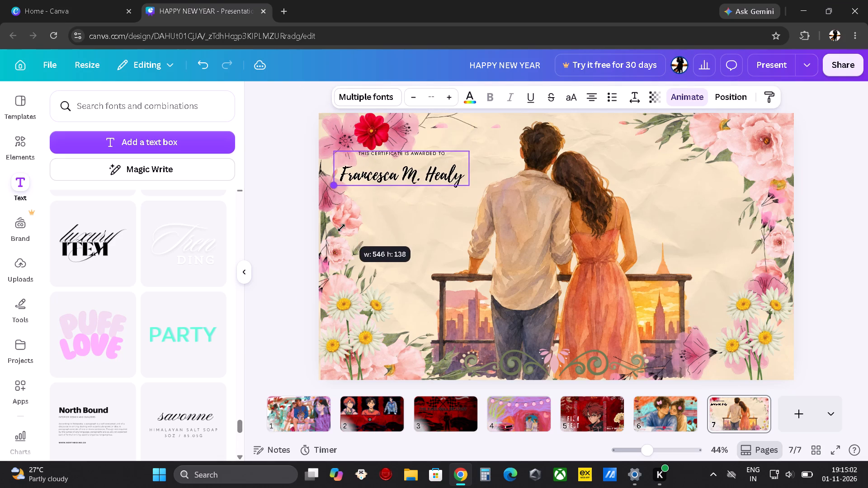
drag(341, 228, 342, 239)
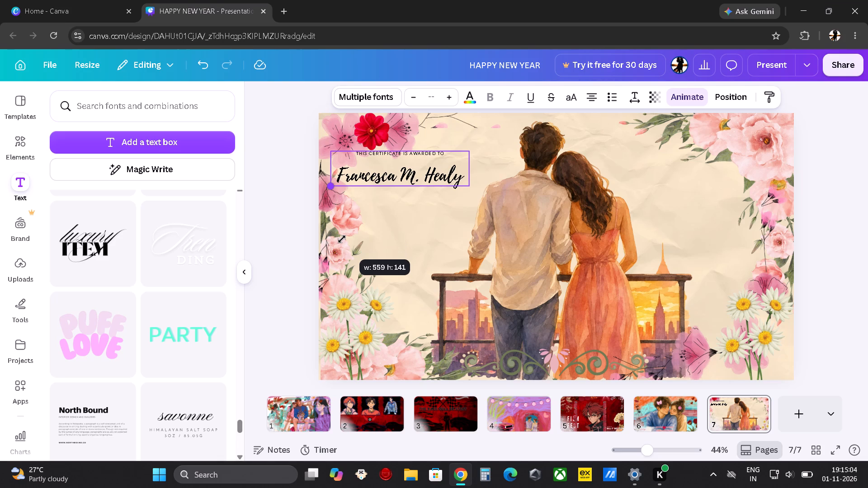
drag(342, 239, 347, 287)
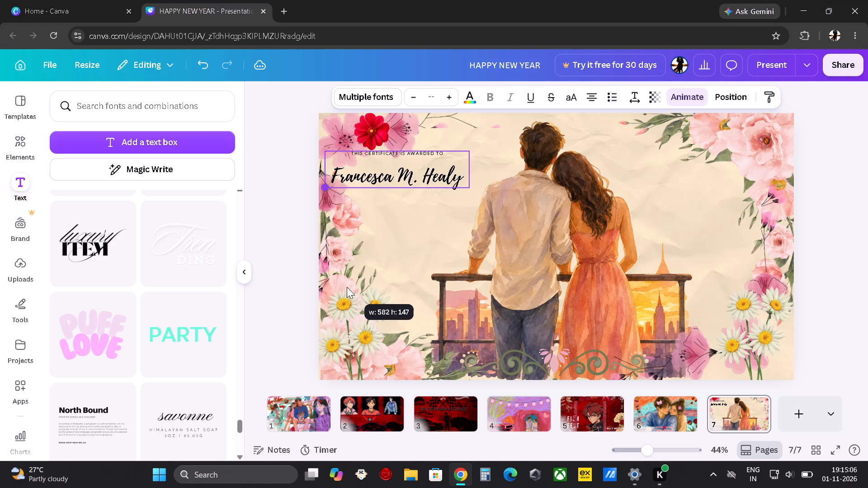
drag(347, 287, 354, 288)
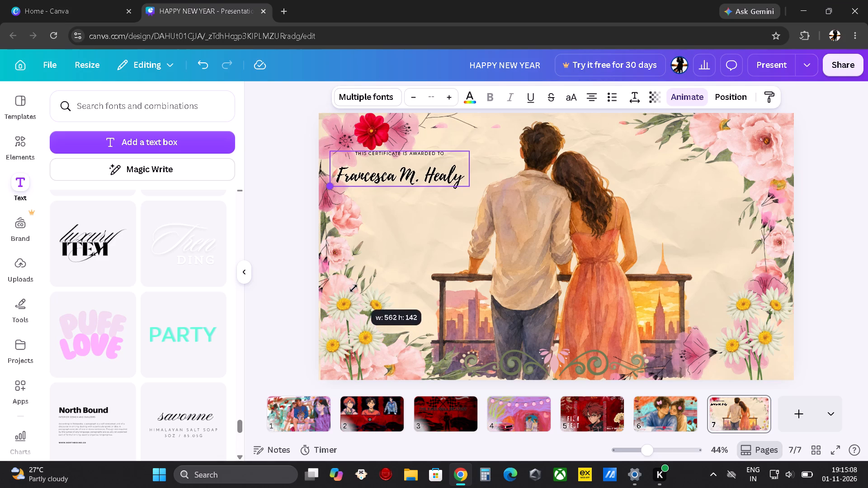
drag(354, 288, 352, 289)
click(397, 231)
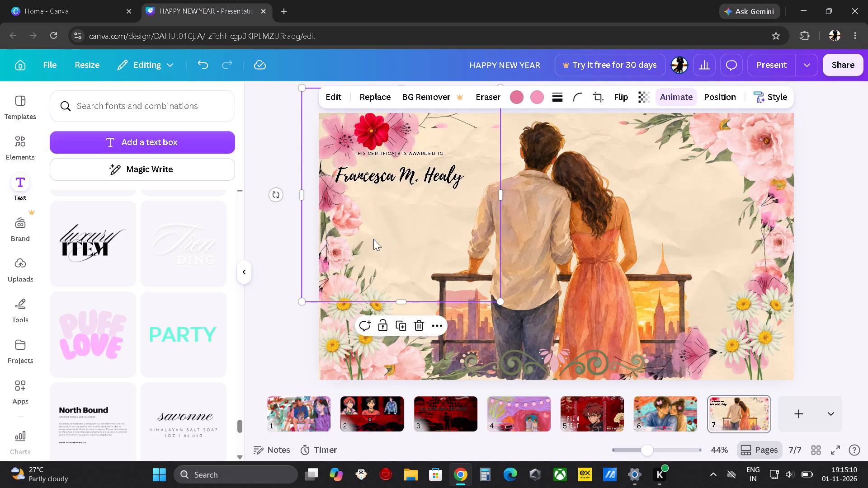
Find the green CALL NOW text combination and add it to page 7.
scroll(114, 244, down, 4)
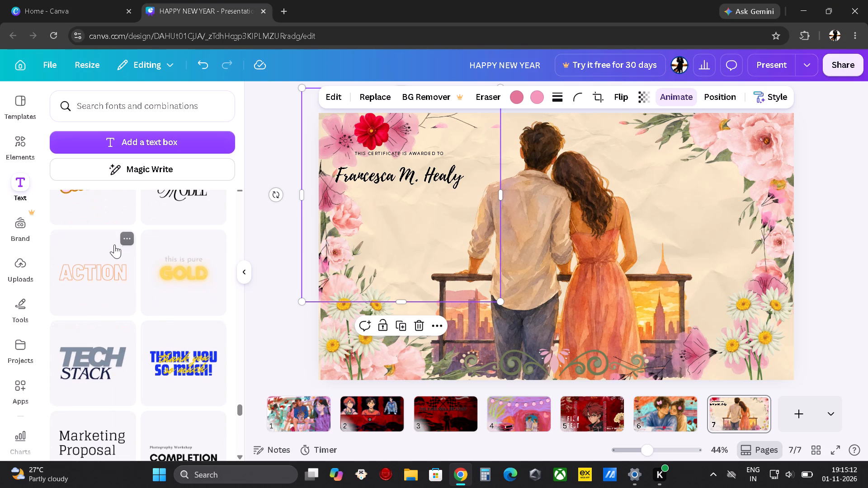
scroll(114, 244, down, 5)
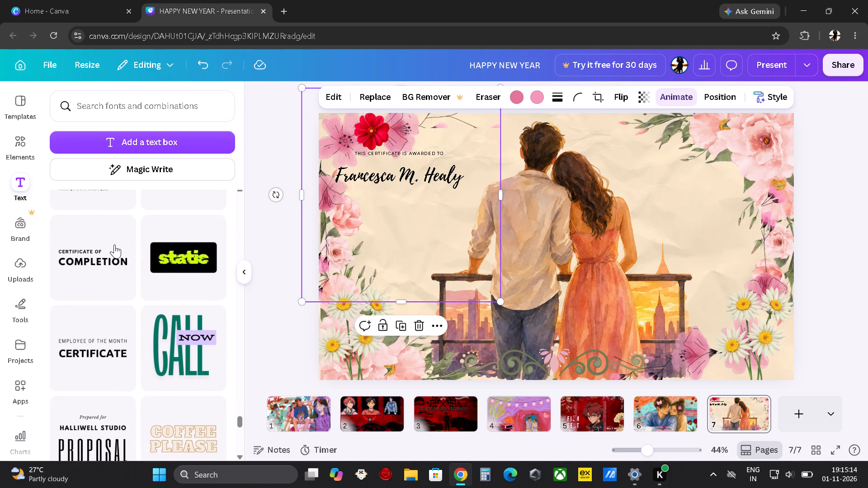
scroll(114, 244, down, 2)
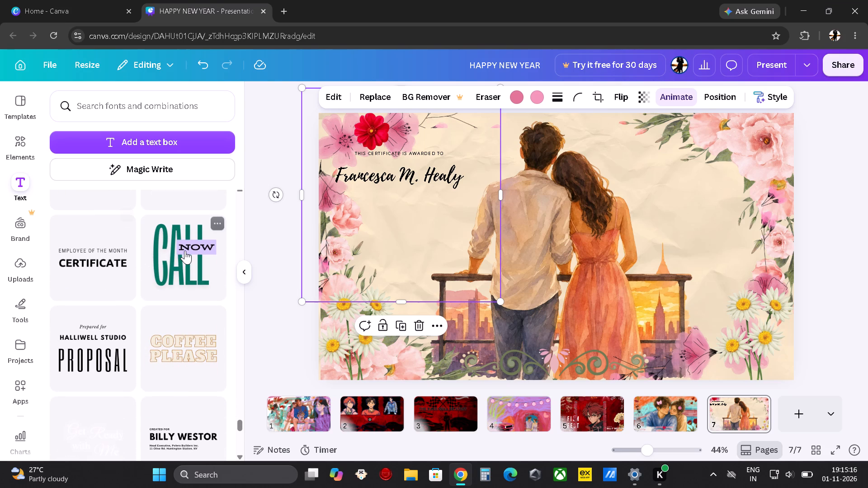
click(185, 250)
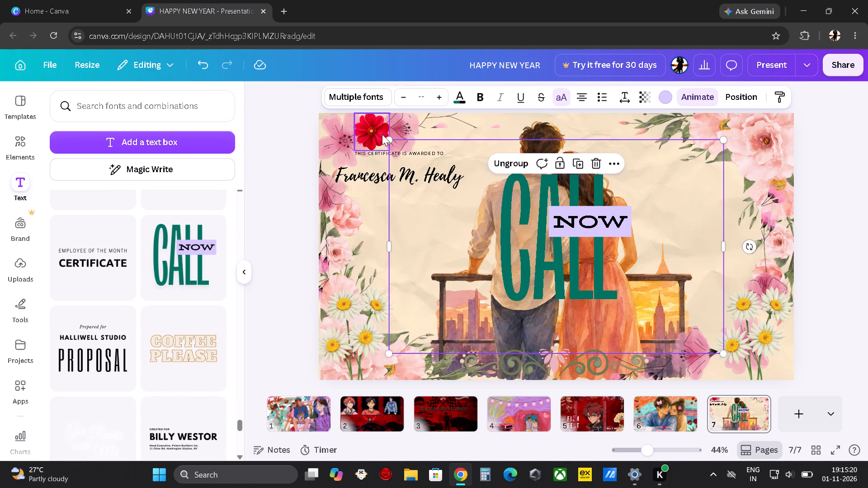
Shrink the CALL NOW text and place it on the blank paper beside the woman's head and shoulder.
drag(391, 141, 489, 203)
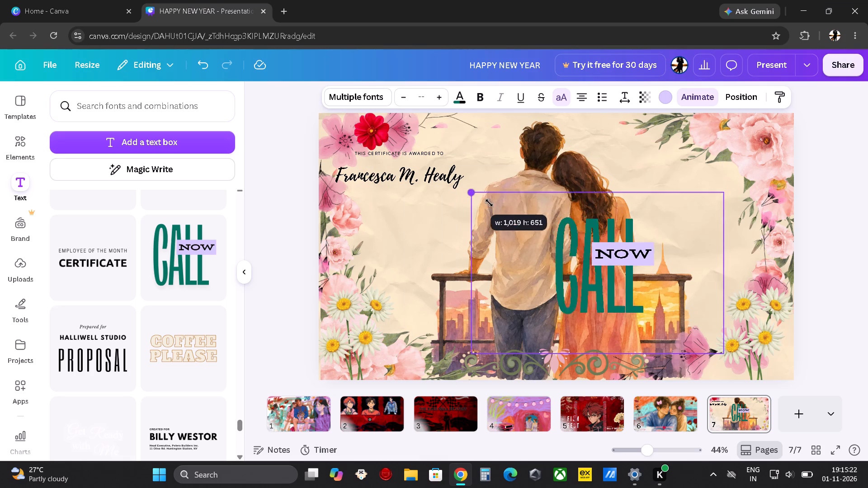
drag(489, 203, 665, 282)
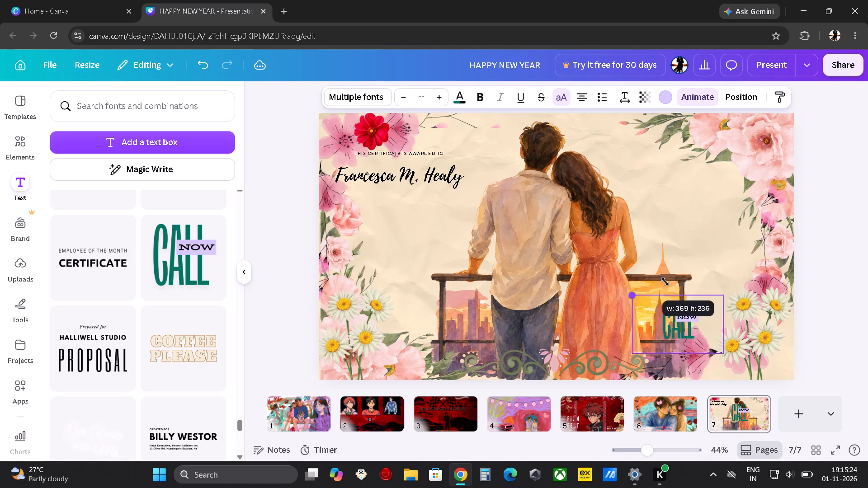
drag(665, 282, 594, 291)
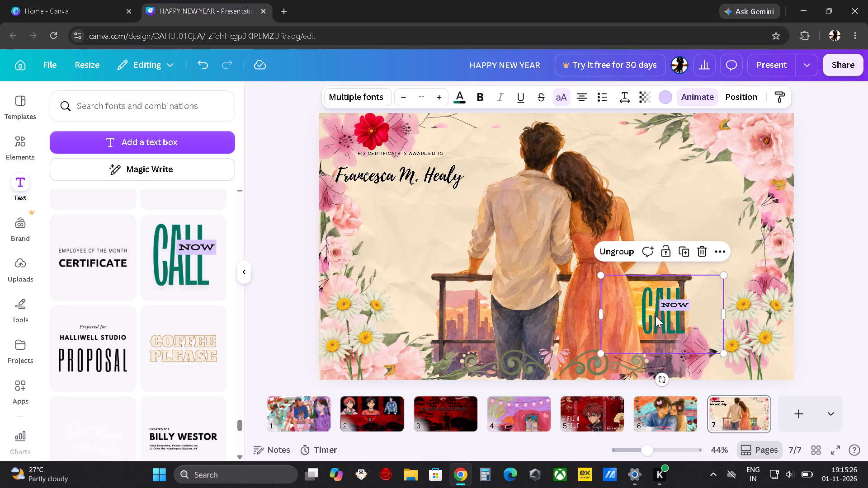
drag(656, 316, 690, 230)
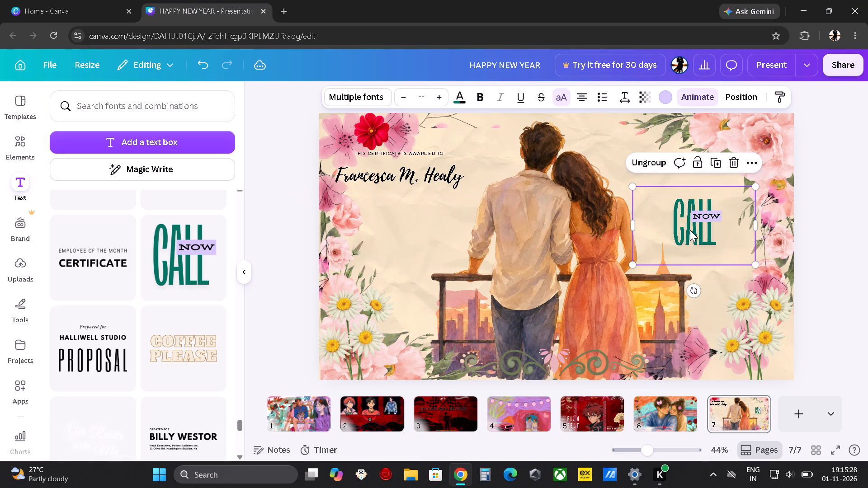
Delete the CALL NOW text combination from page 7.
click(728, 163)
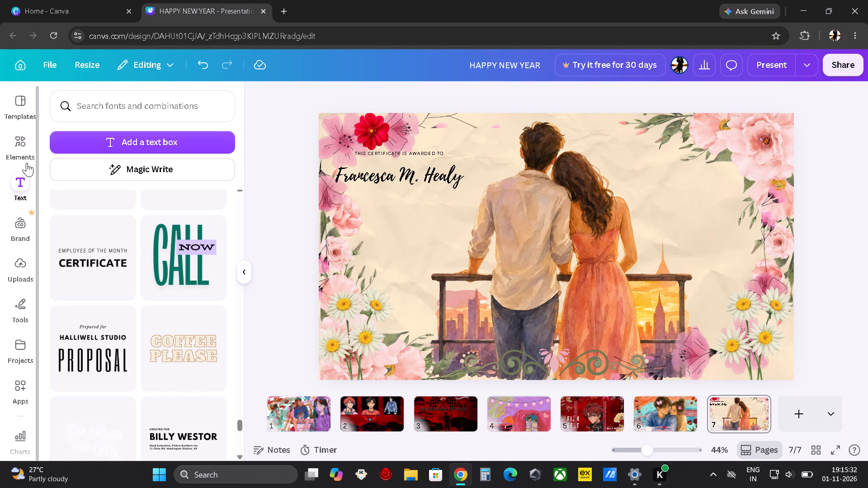
Add another red flower graphic and place it at page 7's upper right, beside the large pink rose near the top edge.
click(26, 150)
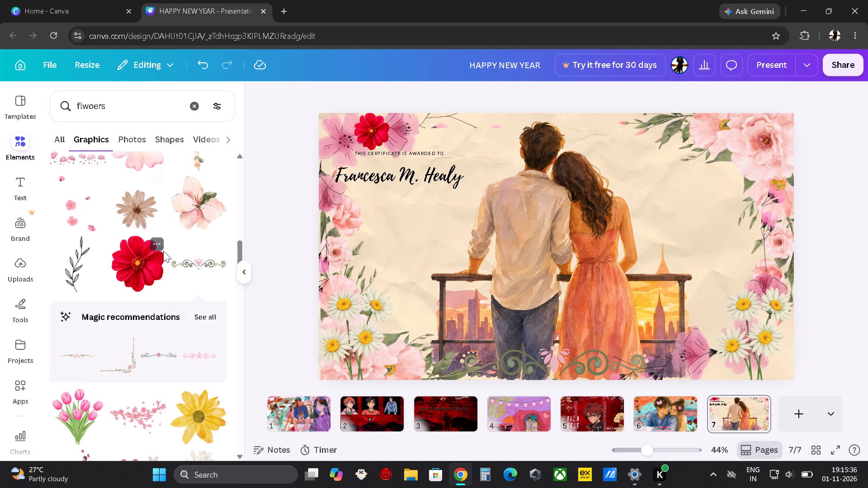
scroll(166, 253, up, 1)
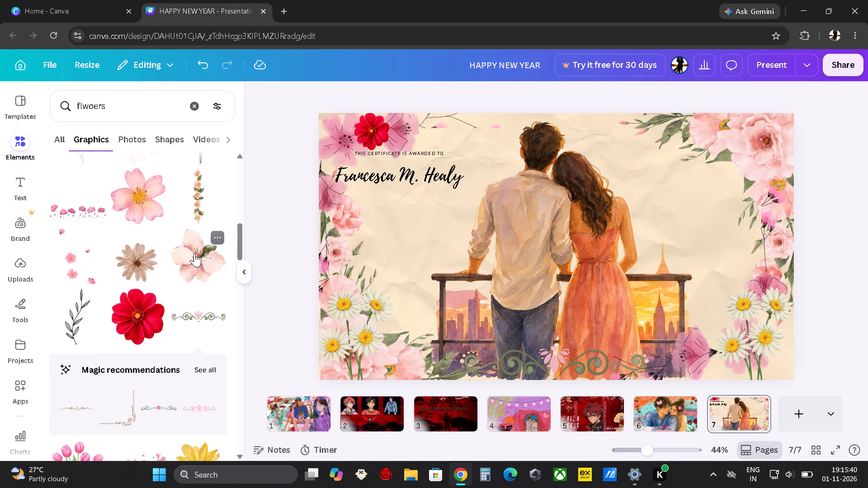
click(145, 326)
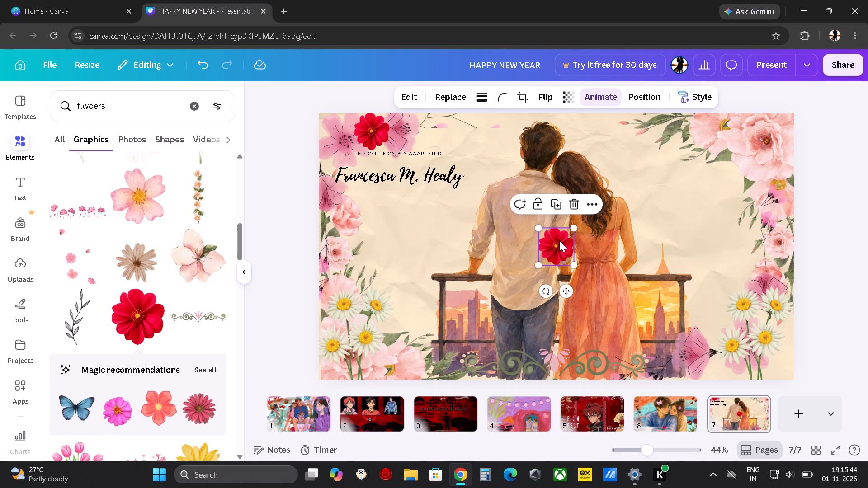
drag(559, 240, 712, 142)
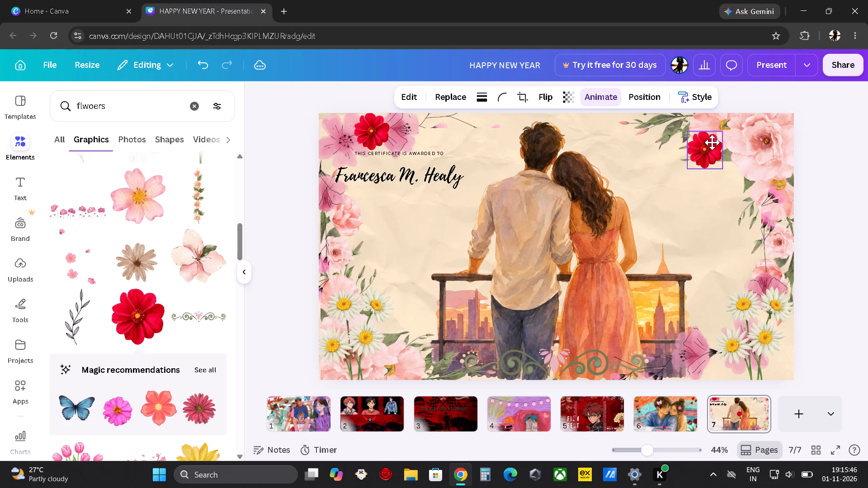
drag(712, 142, 703, 127)
click(694, 252)
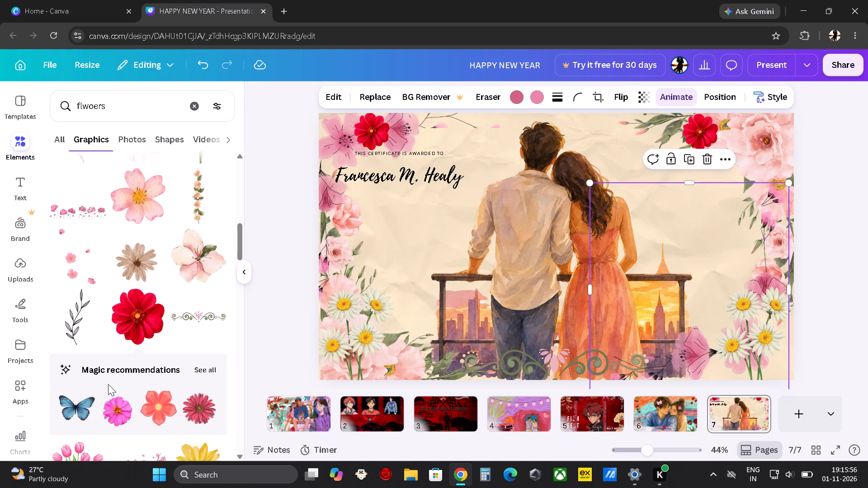
Browse the flower graphics and add the yellow daisy-like flower to page 7.
scroll(108, 384, down, 1)
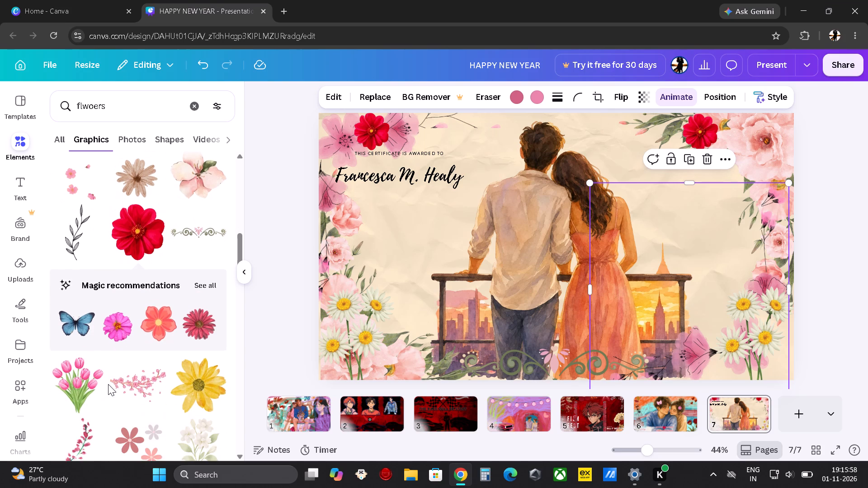
scroll(108, 384, down, 3)
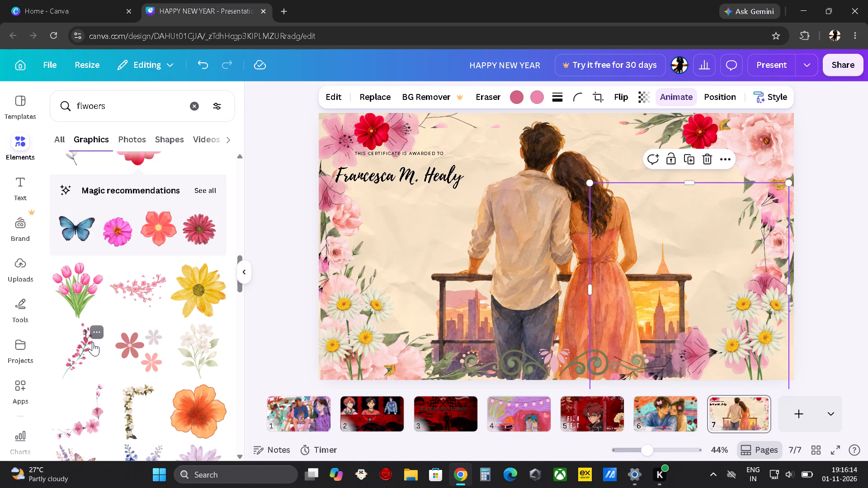
scroll(93, 342, down, 2)
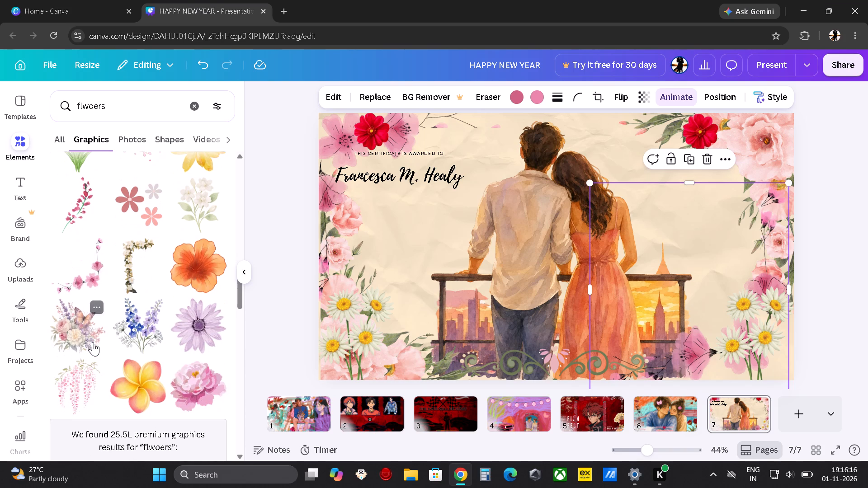
scroll(93, 342, down, 3)
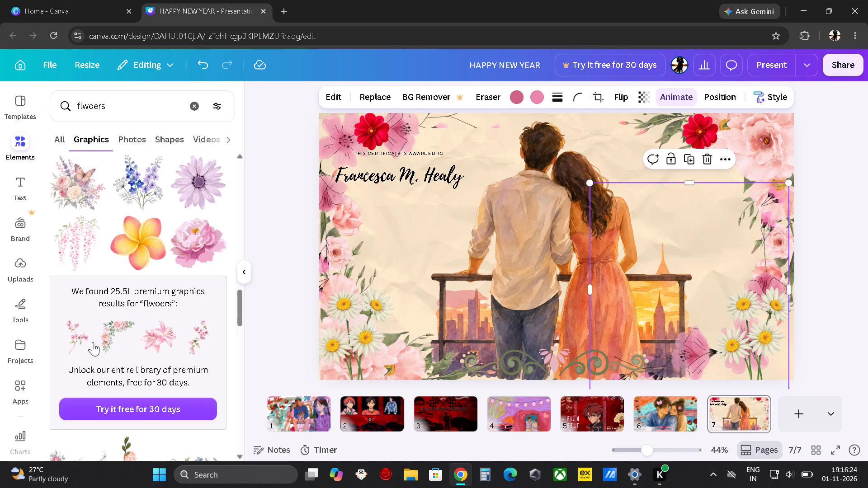
scroll(158, 240, up, 3)
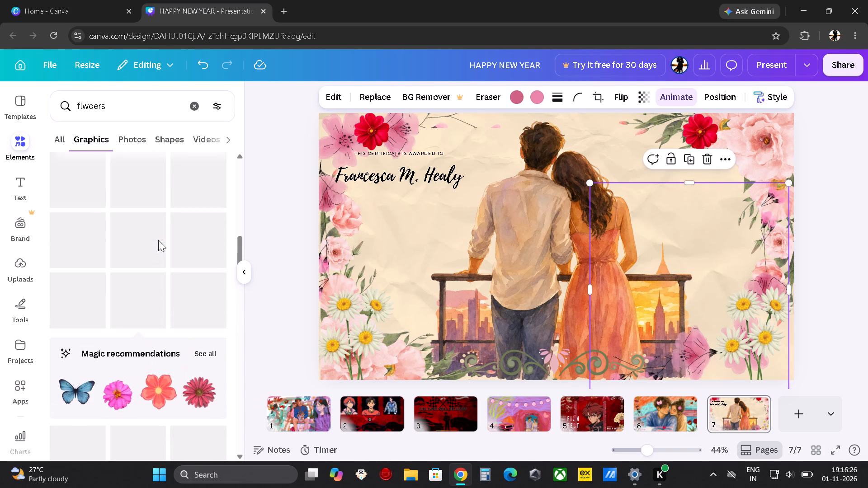
scroll(158, 240, down, 2)
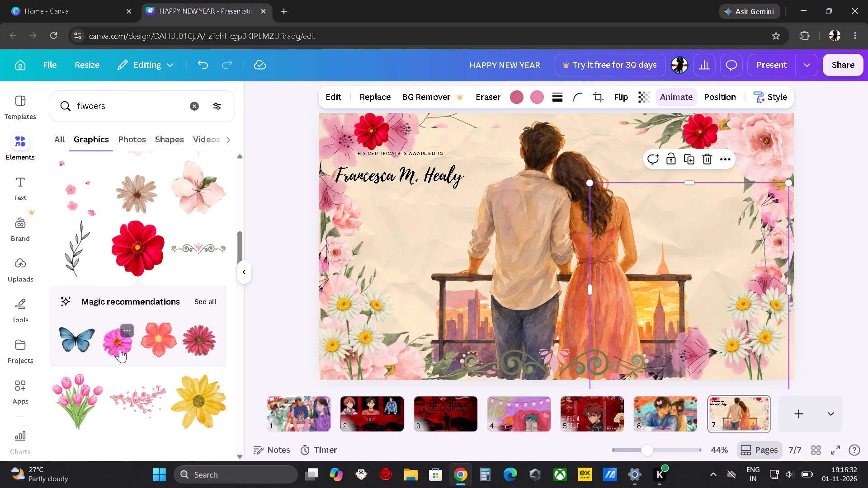
click(213, 402)
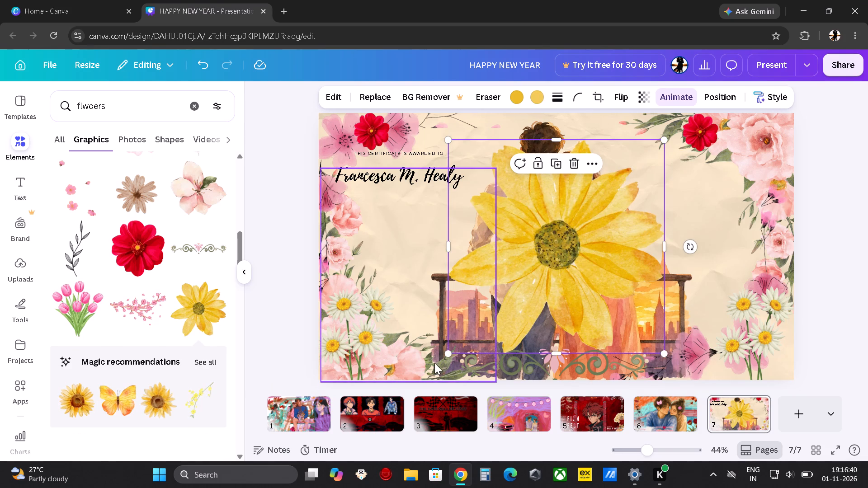
Shrink the yellow daisy-like flower to a small accent and place it at page 7's top edge, just left of the upper-right red flower.
drag(445, 351, 520, 277)
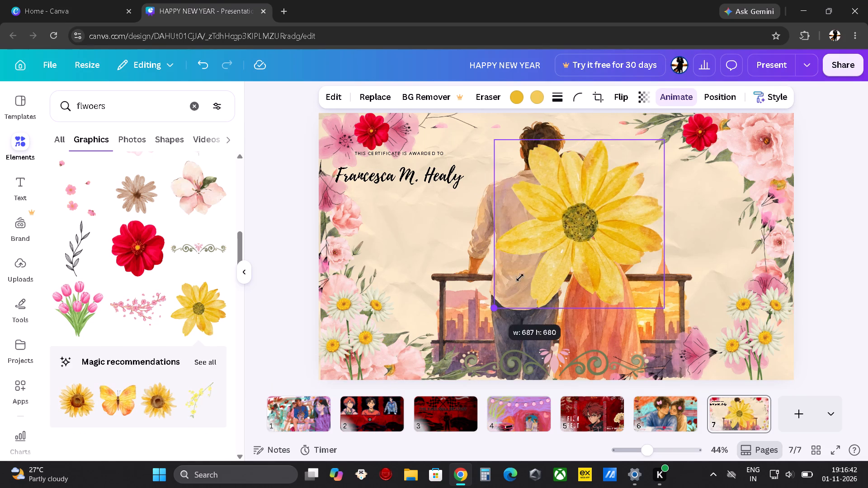
drag(520, 277, 625, 188)
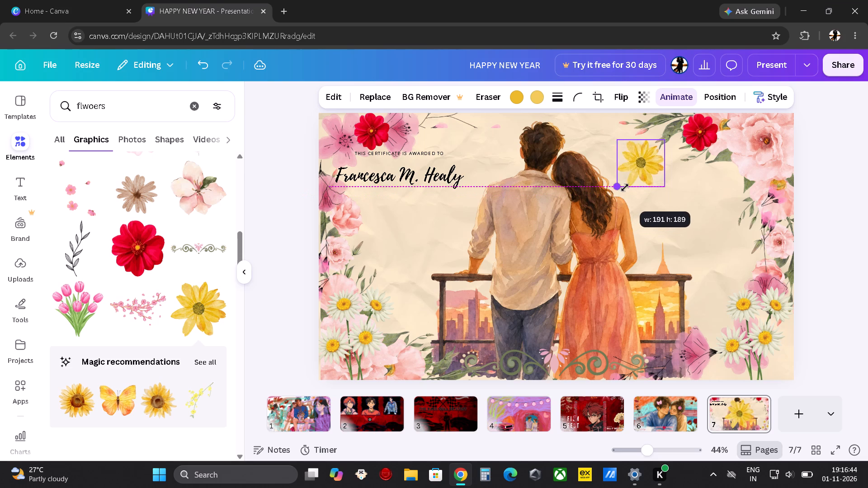
drag(625, 188, 629, 183)
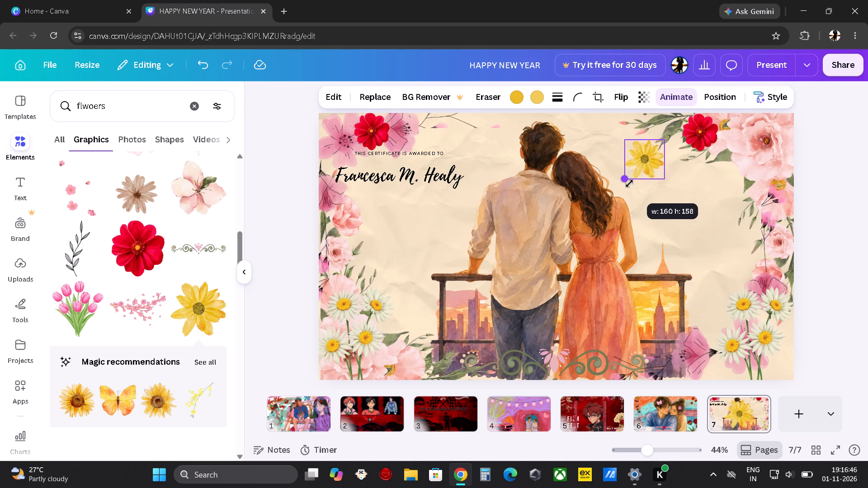
drag(629, 183, 649, 183)
drag(648, 162, 648, 162)
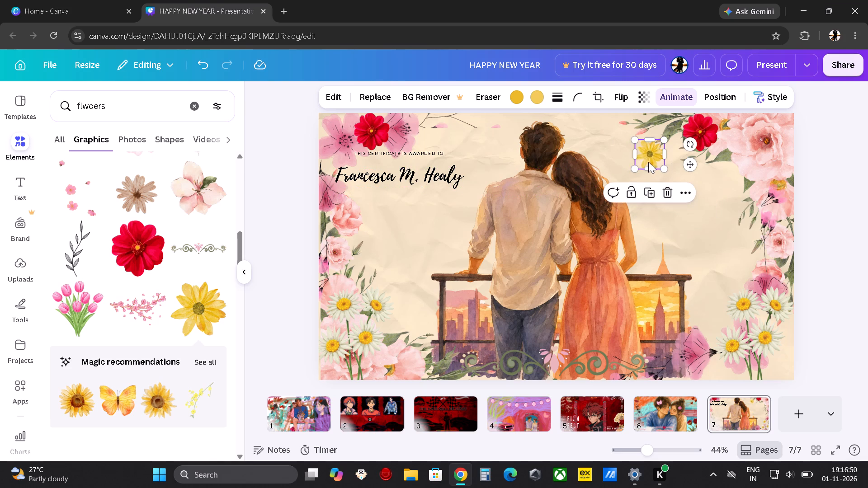
drag(648, 162, 660, 133)
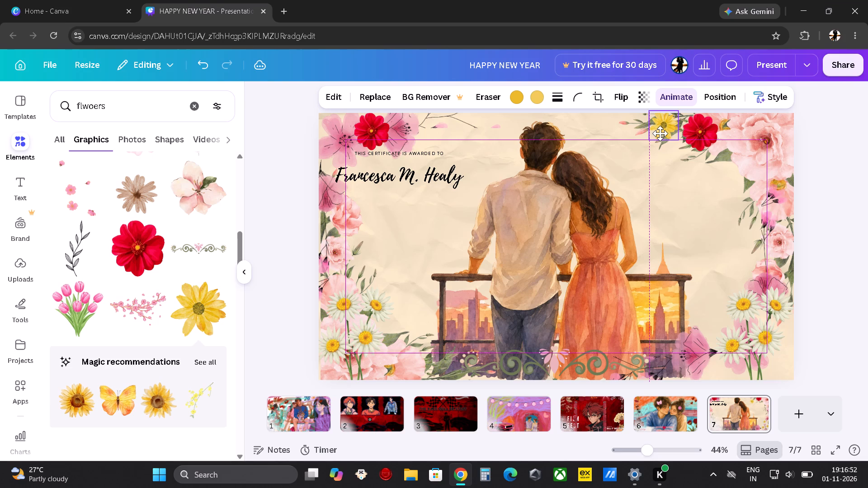
drag(660, 133, 660, 136)
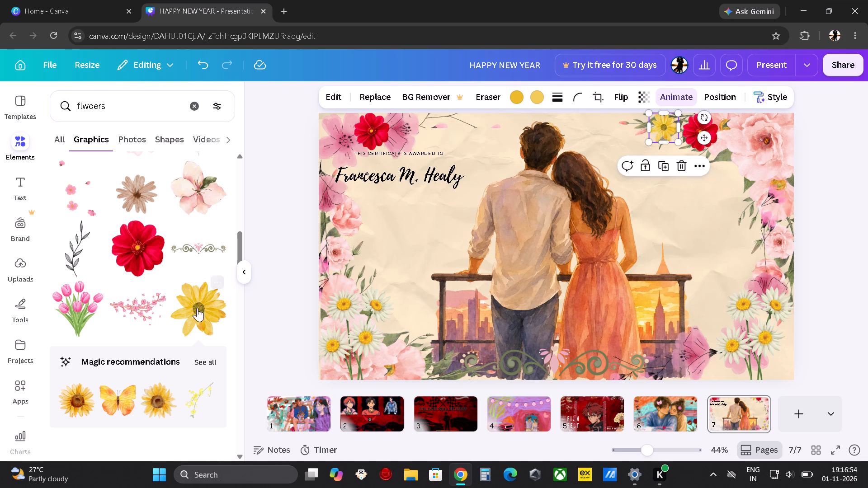
Add the recommended brown-centred sunflower, shrink it to a small accent, and place it at page 7's top edge, right of the upper-left red flower.
click(68, 399)
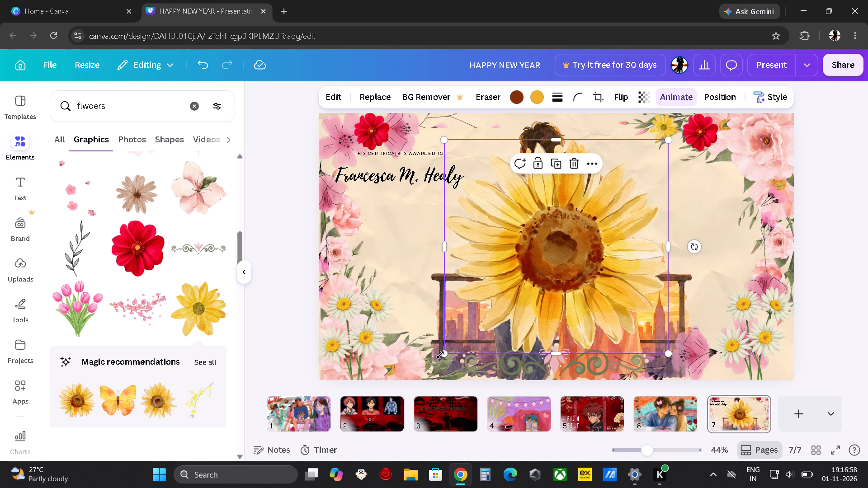
drag(442, 354, 683, 178)
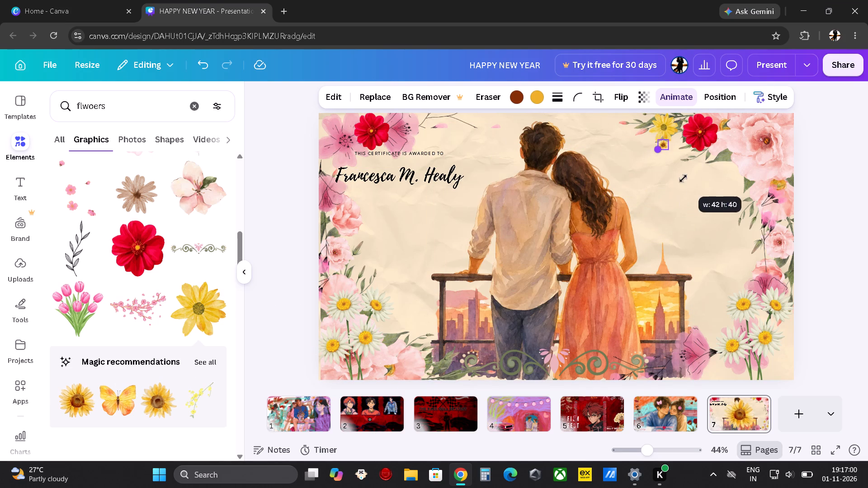
drag(683, 178, 655, 188)
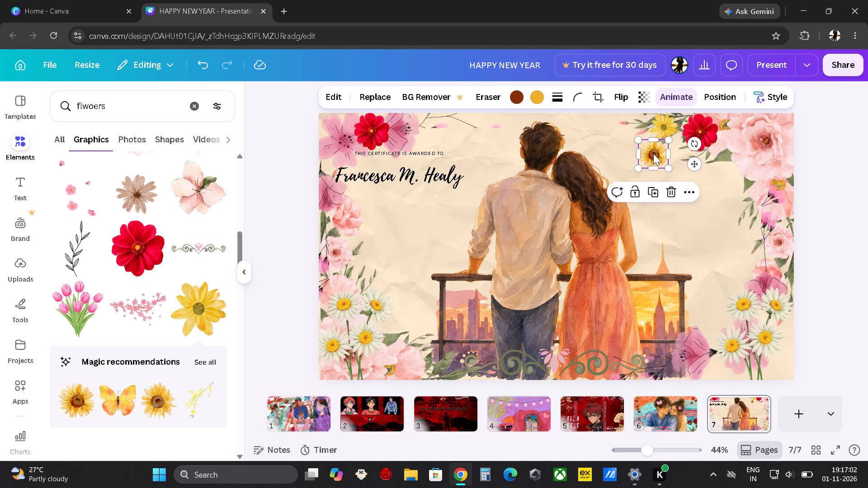
drag(653, 154, 427, 120)
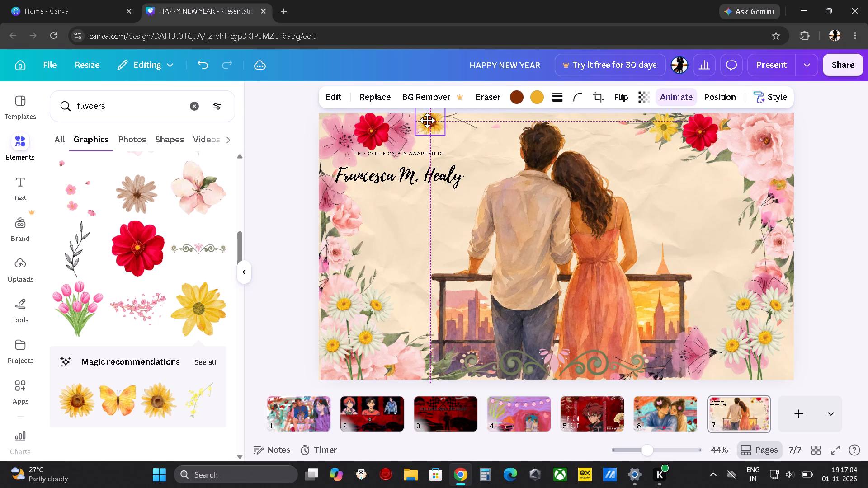
drag(427, 120, 426, 120)
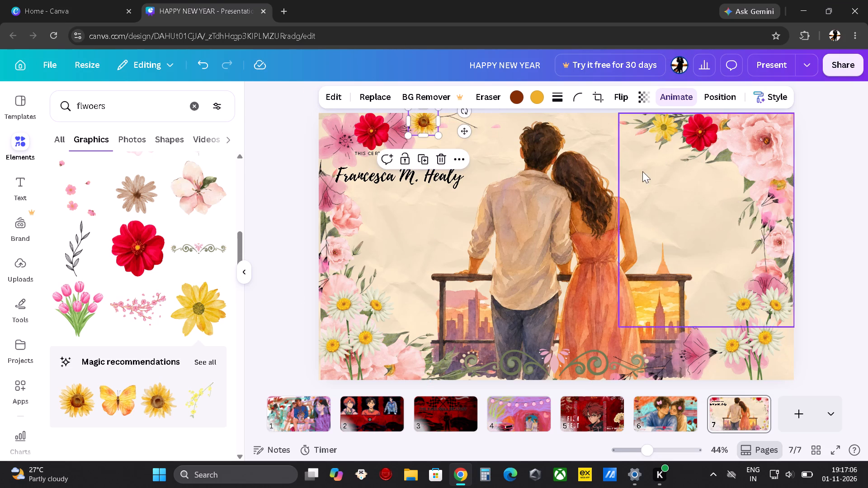
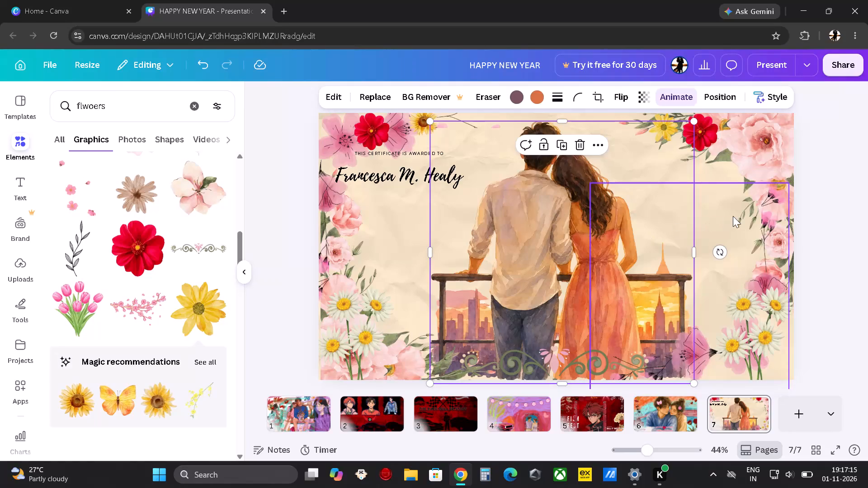
Lock the couple illustration on page 7.
click(542, 145)
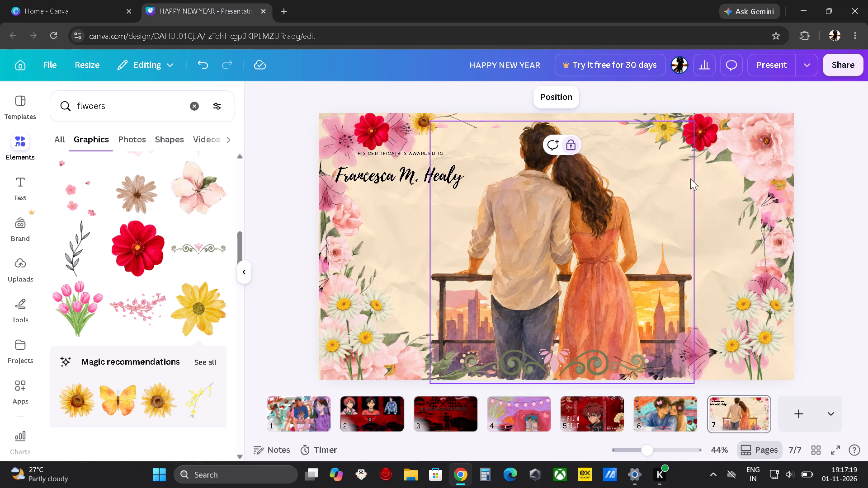
click(831, 191)
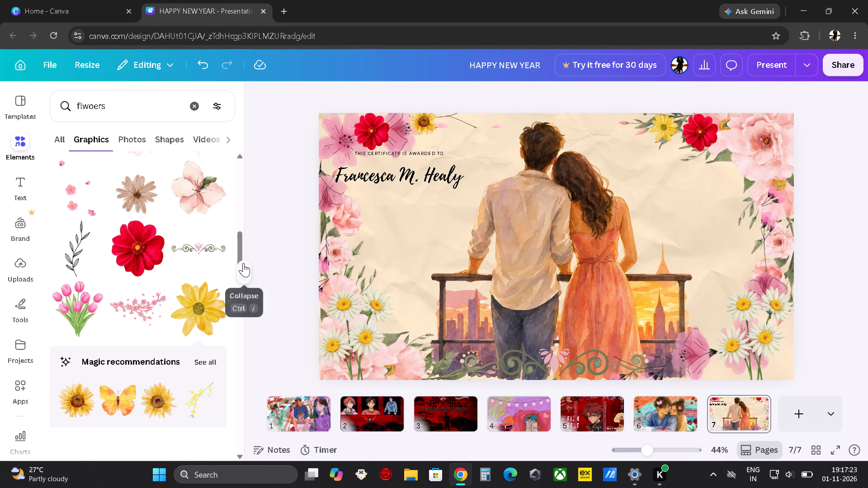
Add the blue and lilac delphinium bouquet, shrink it to about 269 × 302, and place it at page 7's lower left beside the daisies.
scroll(127, 318, down, 3)
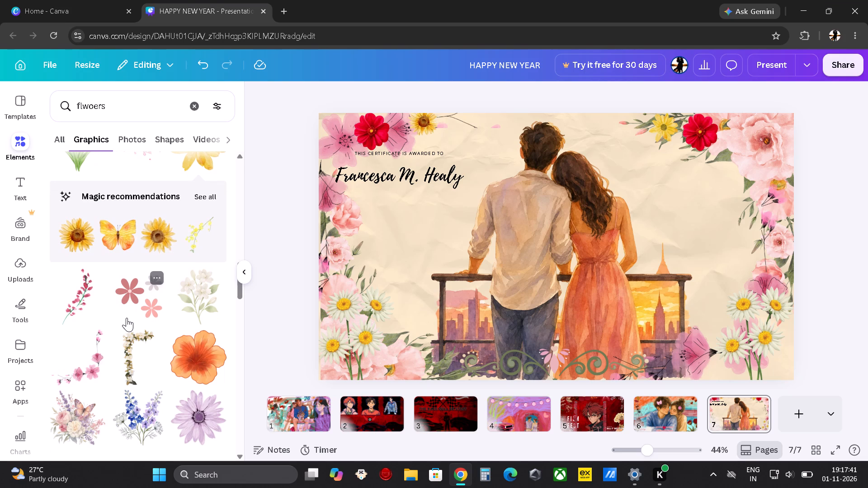
click(146, 418)
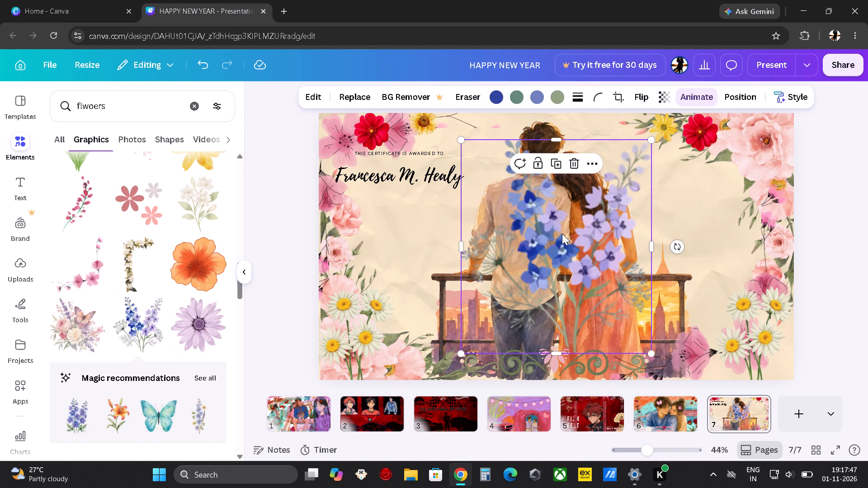
drag(562, 234, 717, 310)
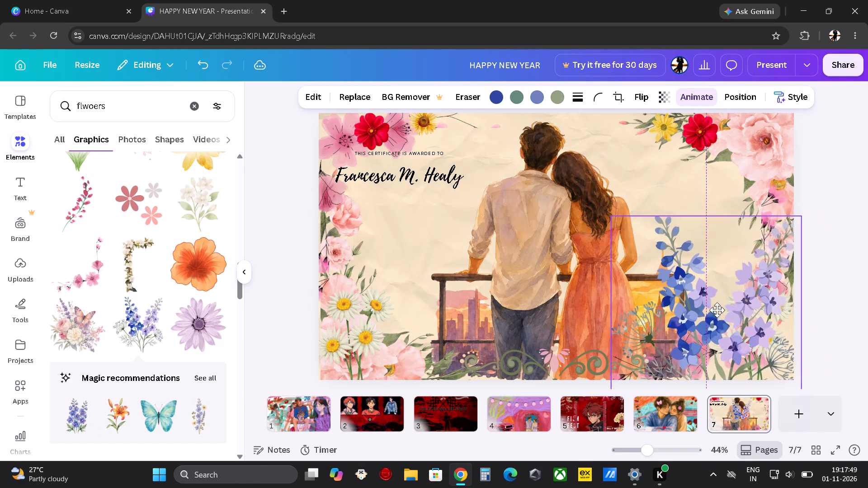
drag(717, 310, 721, 267)
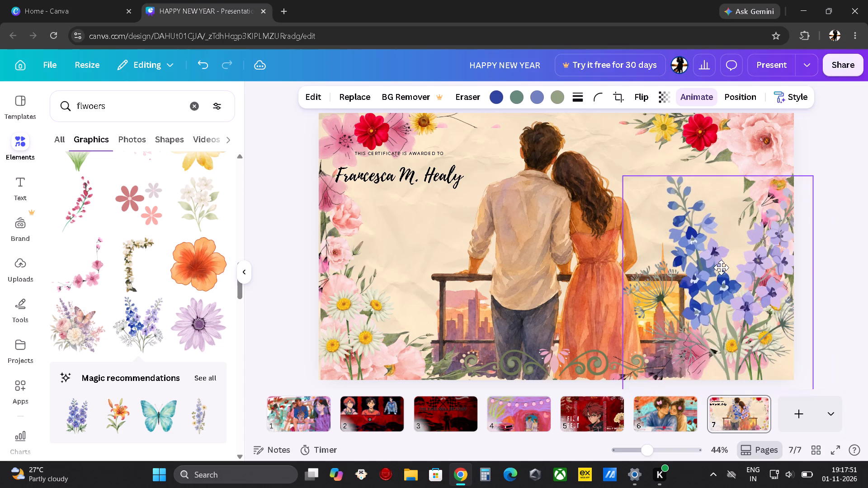
drag(721, 267, 689, 268)
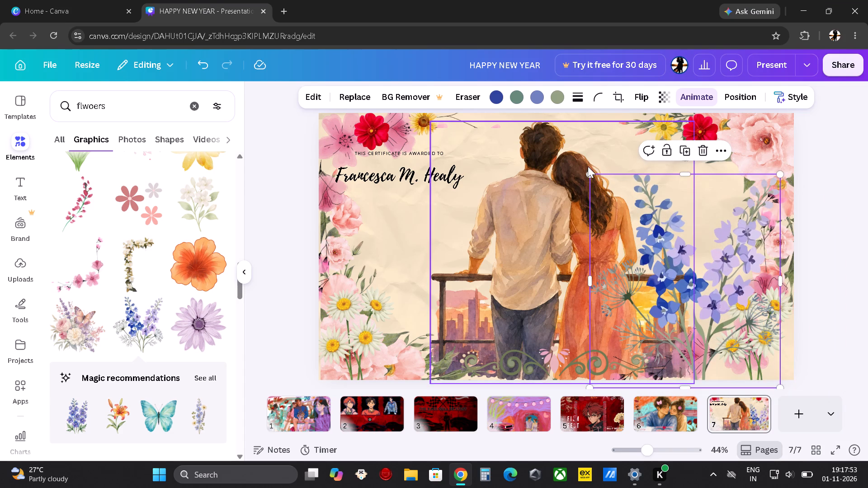
drag(590, 173, 711, 284)
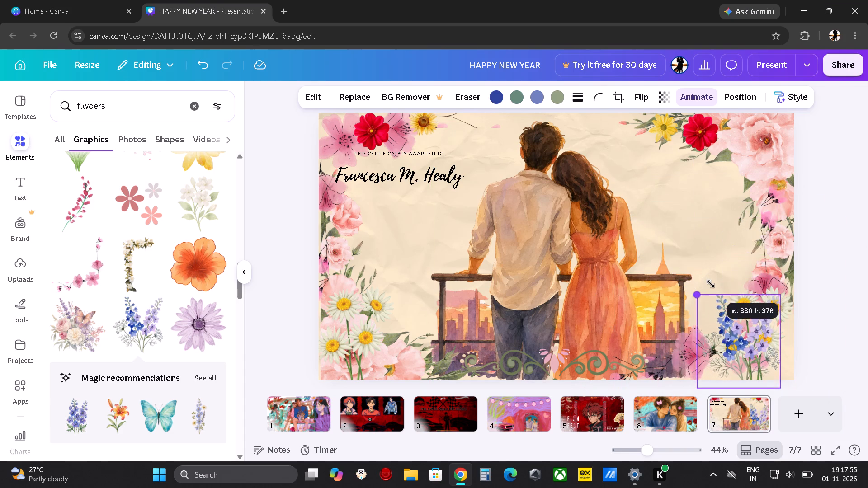
drag(711, 284, 732, 295)
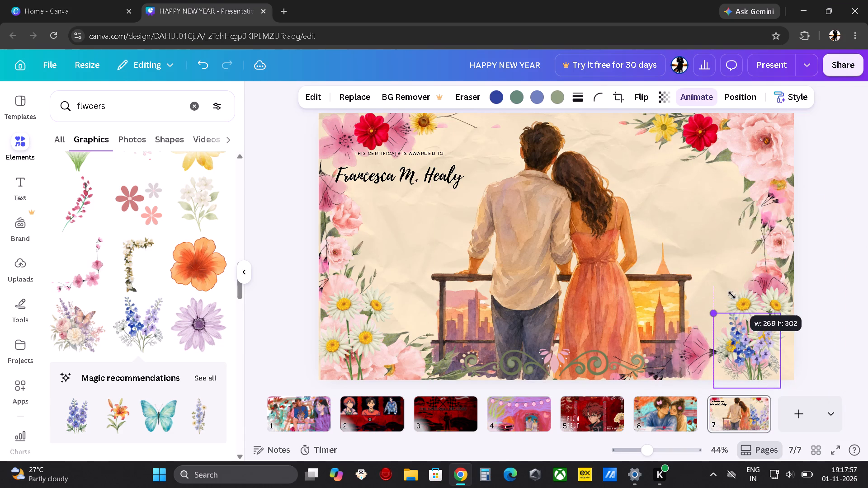
drag(732, 295, 732, 295)
drag(762, 346, 417, 351)
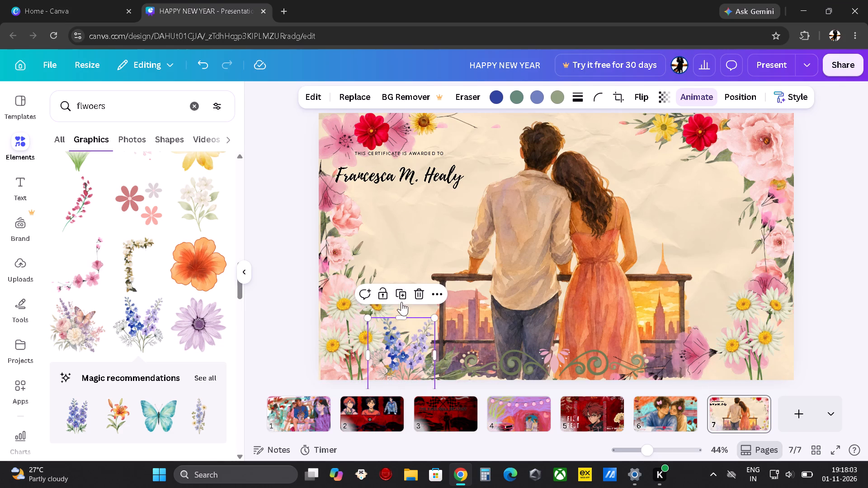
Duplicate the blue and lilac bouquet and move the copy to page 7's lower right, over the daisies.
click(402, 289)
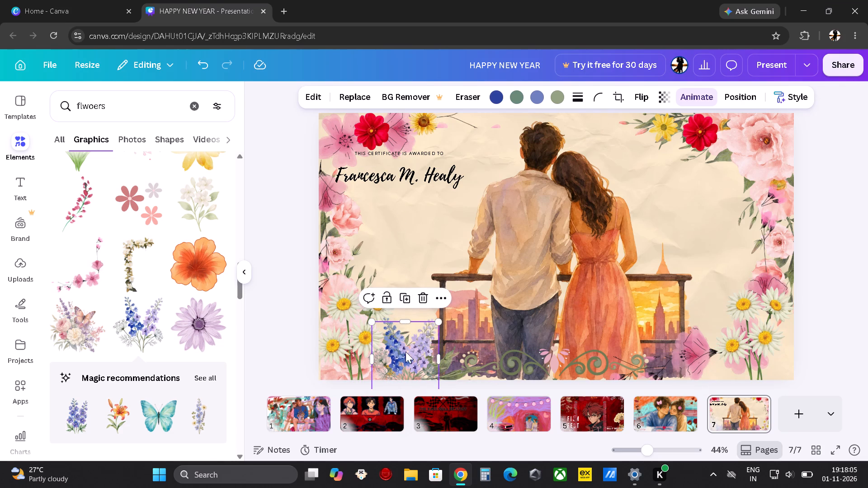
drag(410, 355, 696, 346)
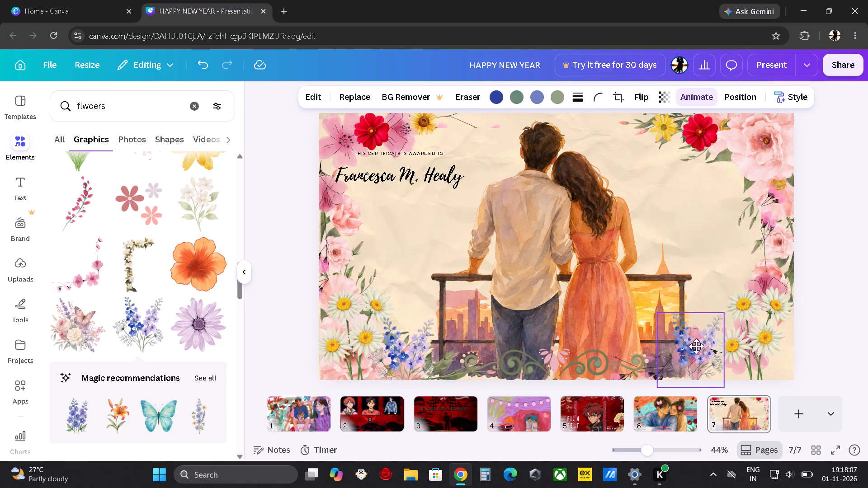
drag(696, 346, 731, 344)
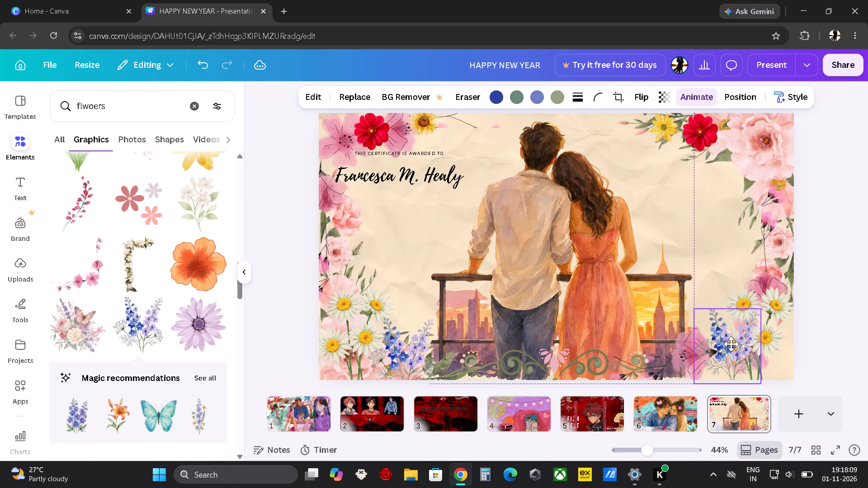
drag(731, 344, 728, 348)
Nudge the daisy cluster in page 7's lower-right corner slightly toward the page's right edge.
click(780, 328)
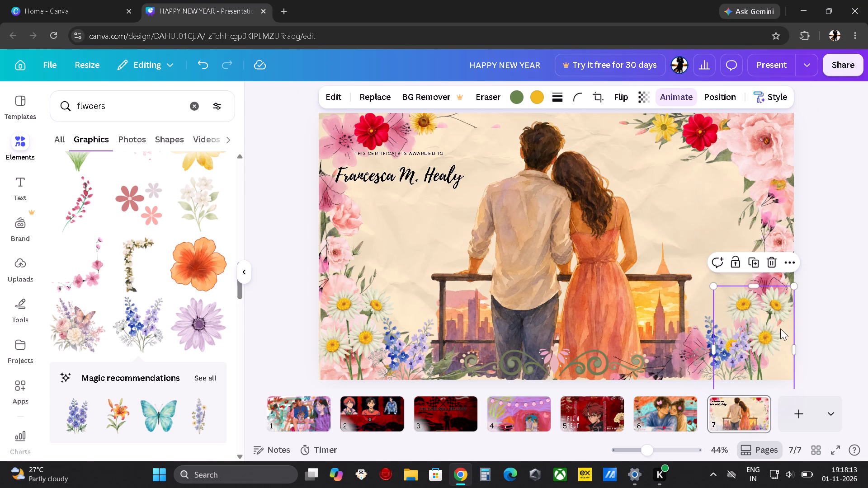
drag(776, 328, 780, 328)
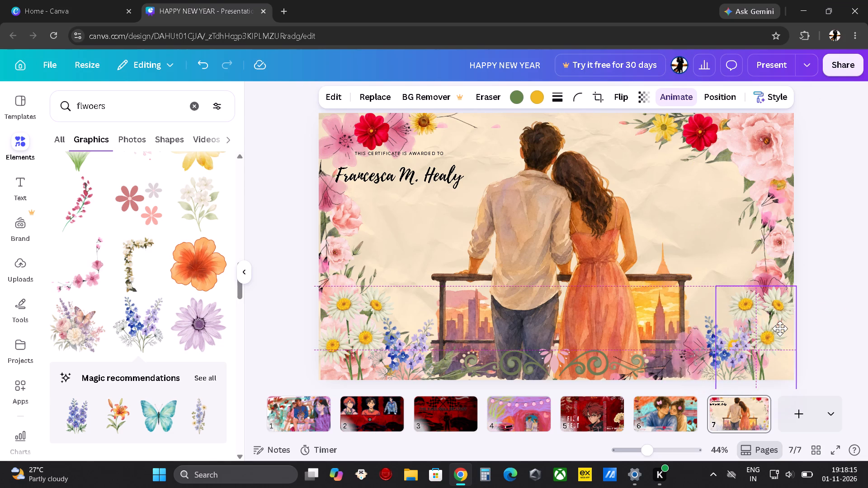
drag(780, 328, 783, 329)
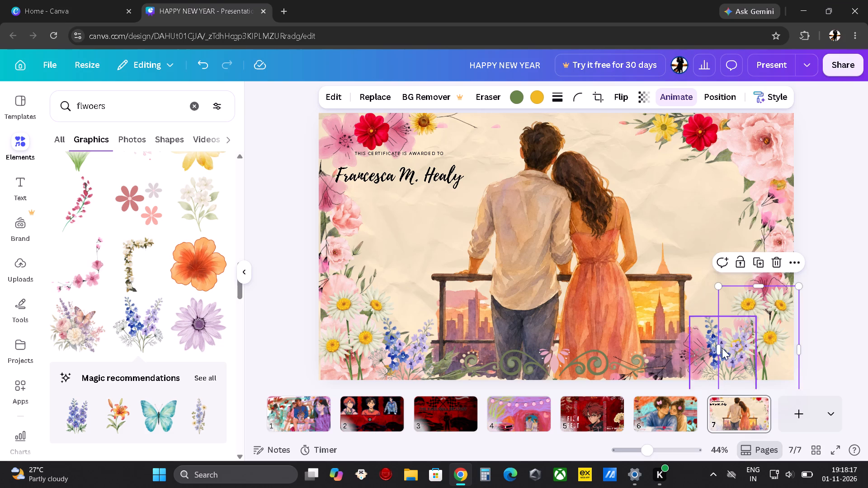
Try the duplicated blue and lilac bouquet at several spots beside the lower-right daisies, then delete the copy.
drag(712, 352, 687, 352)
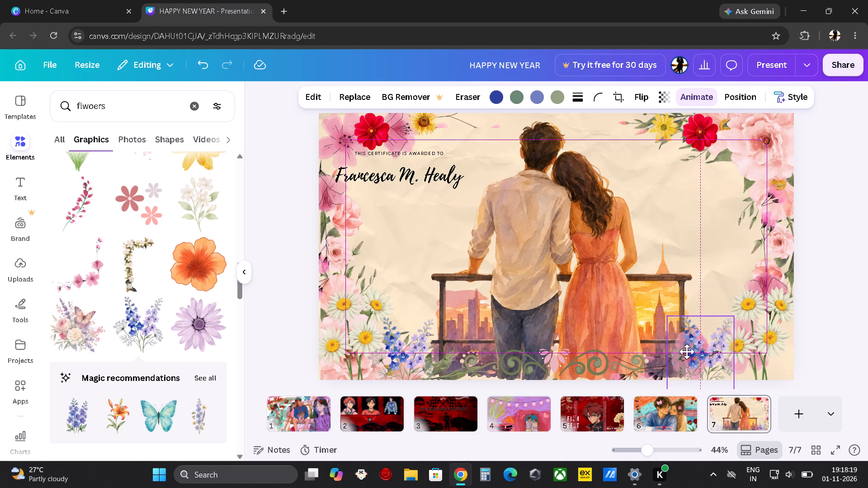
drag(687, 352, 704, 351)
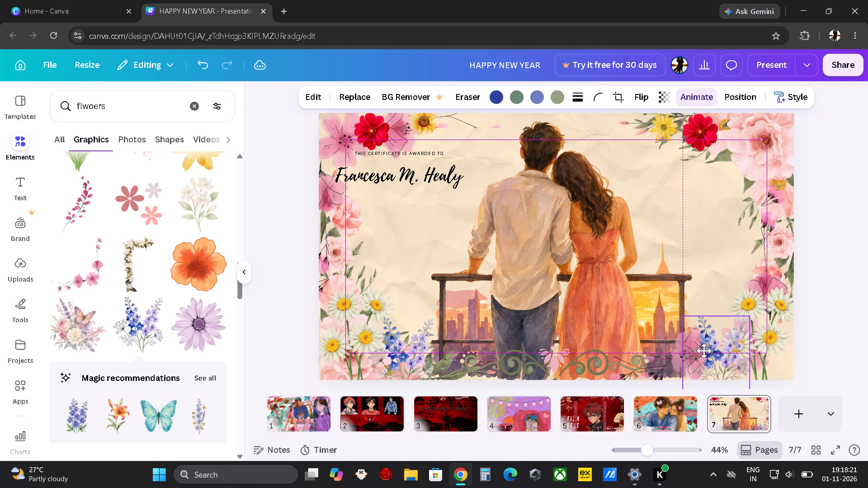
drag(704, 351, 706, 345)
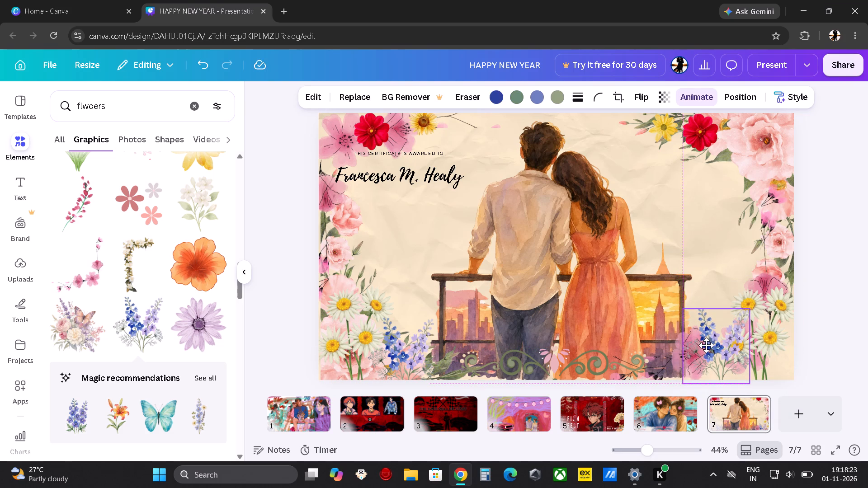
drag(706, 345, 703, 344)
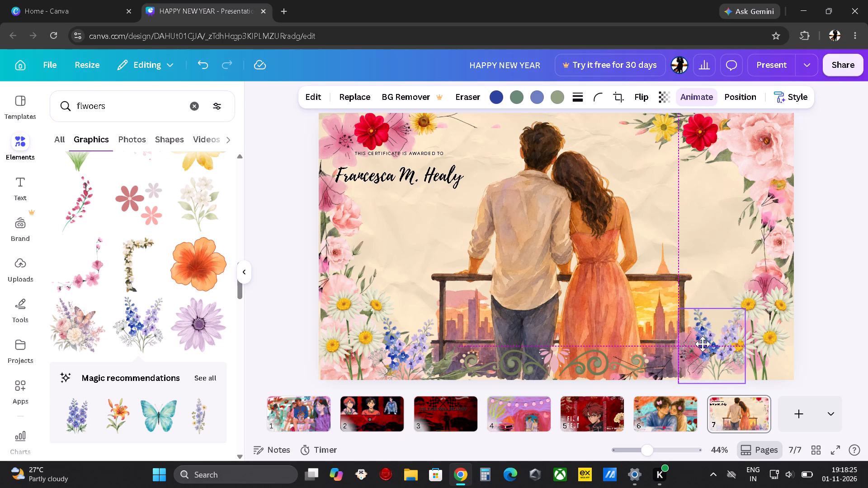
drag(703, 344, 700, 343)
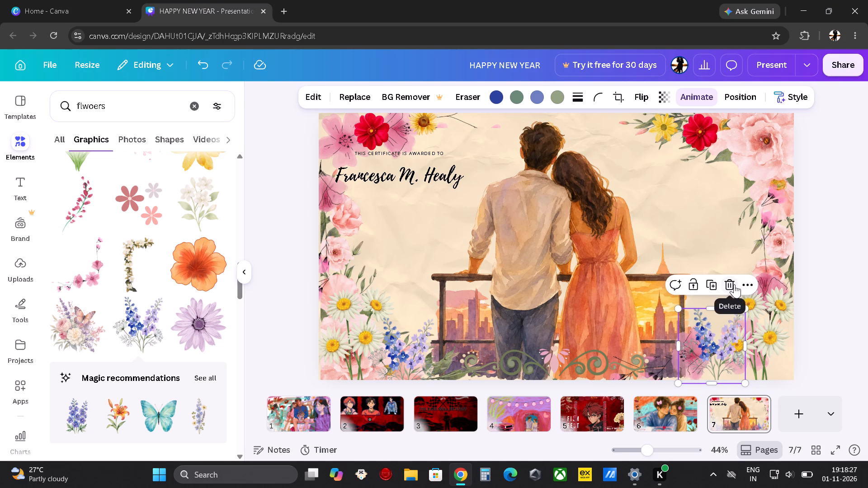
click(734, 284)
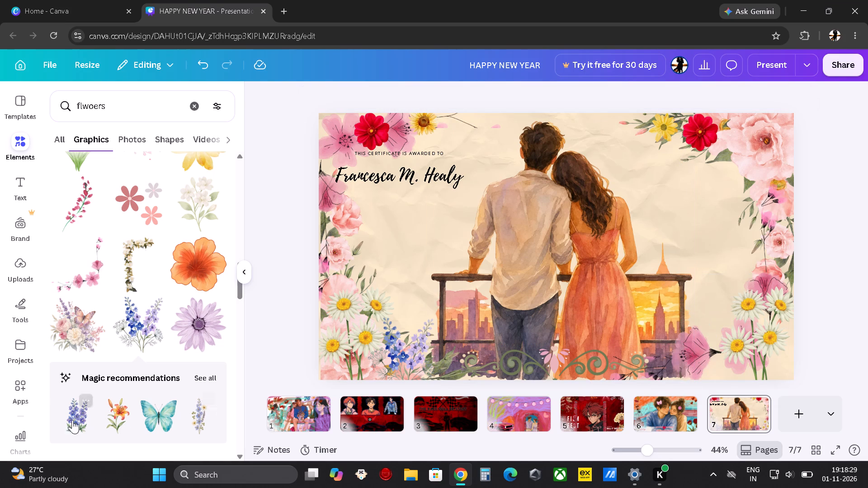
Add the recommended blue delphinium graphic, shrink it to a small accent, and place it at page 7's lower right, between the pink flower and the daisies.
click(70, 414)
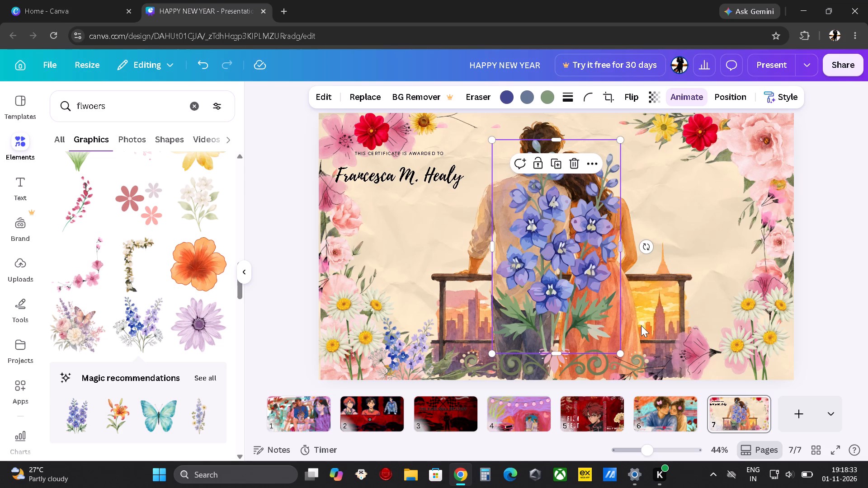
drag(566, 260, 679, 303)
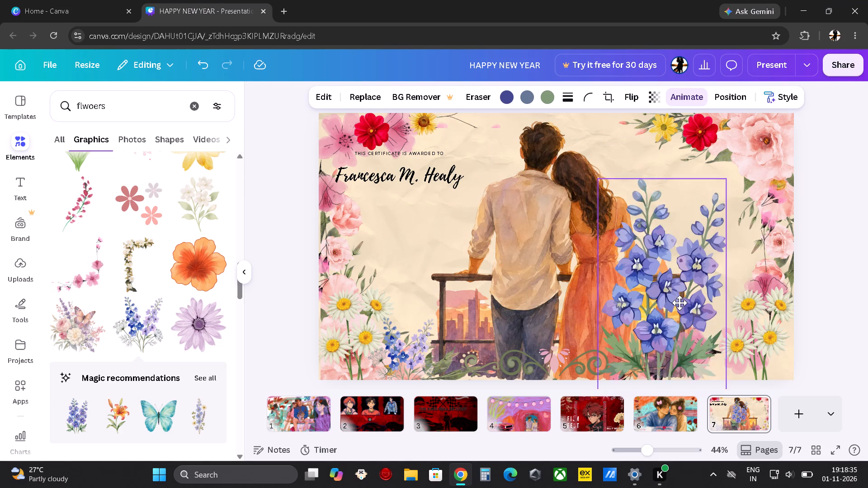
drag(679, 303, 692, 257)
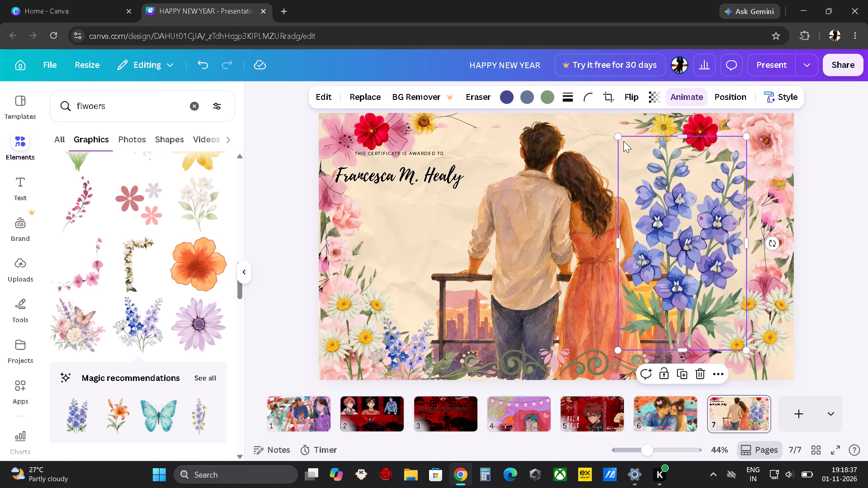
drag(617, 134, 677, 253)
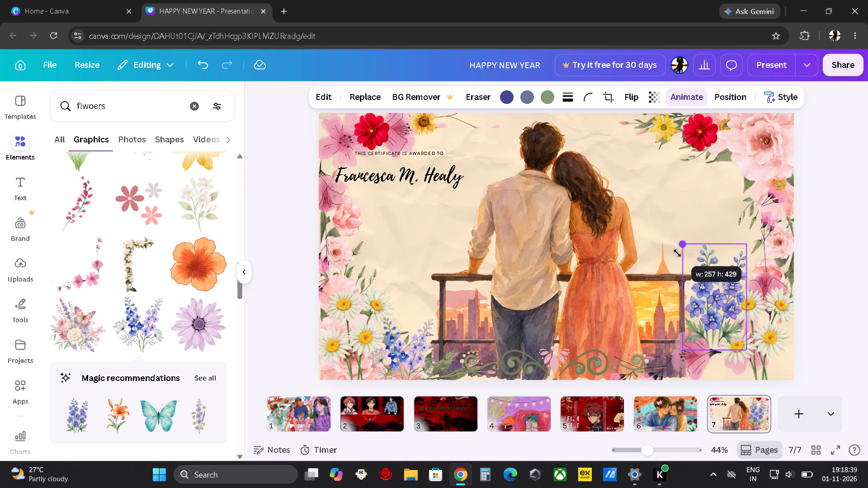
drag(677, 253, 680, 261)
drag(710, 295, 719, 340)
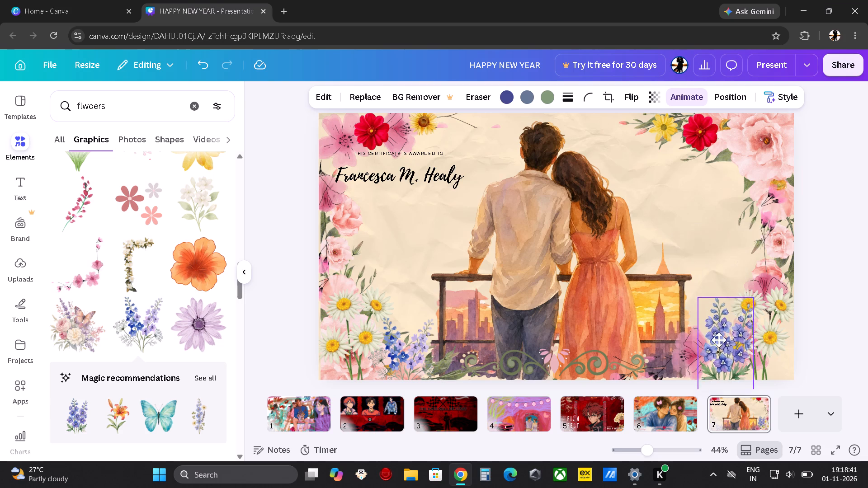
drag(719, 340, 717, 333)
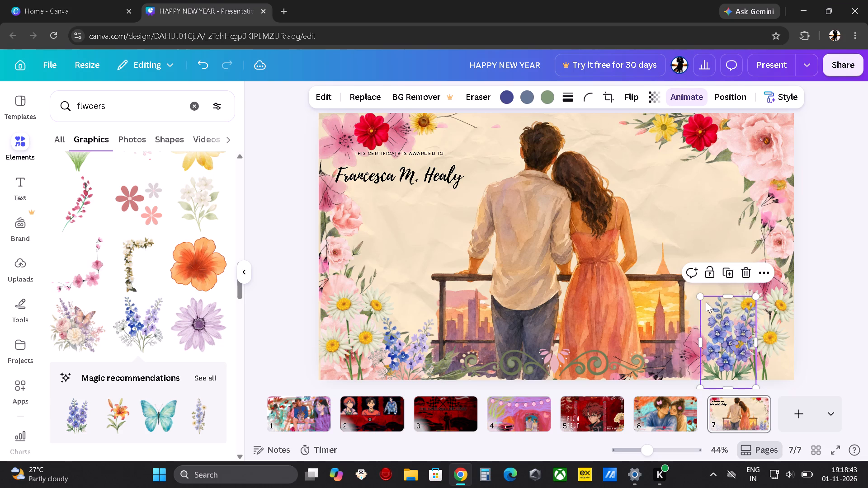
drag(701, 296, 704, 309)
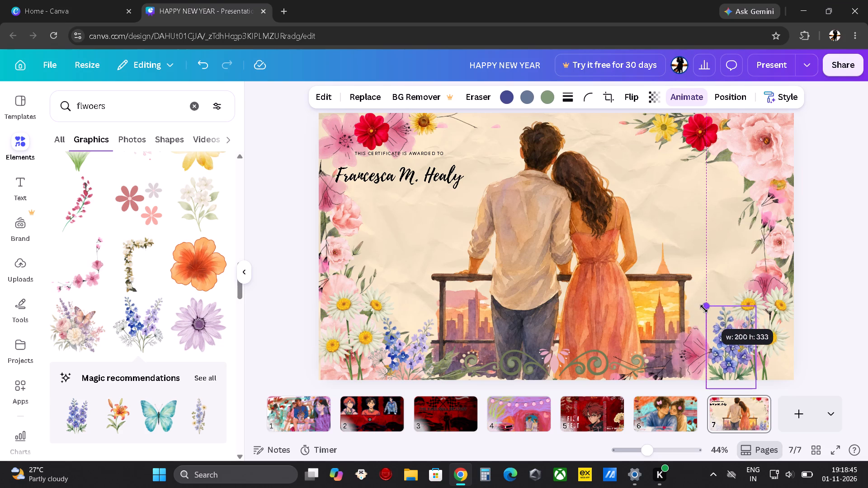
drag(704, 309, 712, 318)
click(819, 330)
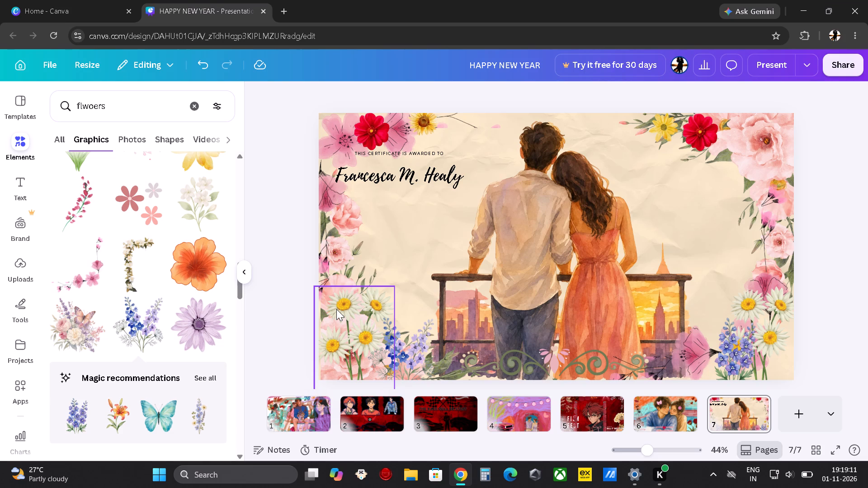
Add a Flow transition between pages 4 and 5.
scroll(278, 339, down, 4)
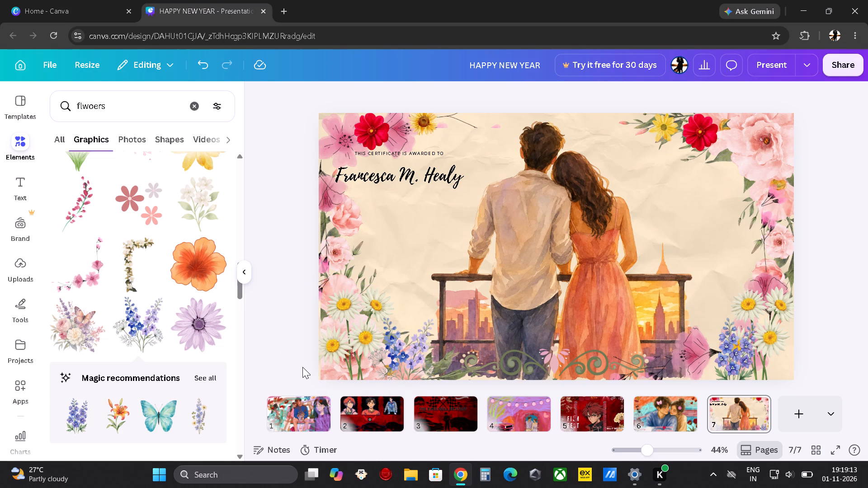
scroll(311, 413, right, 2)
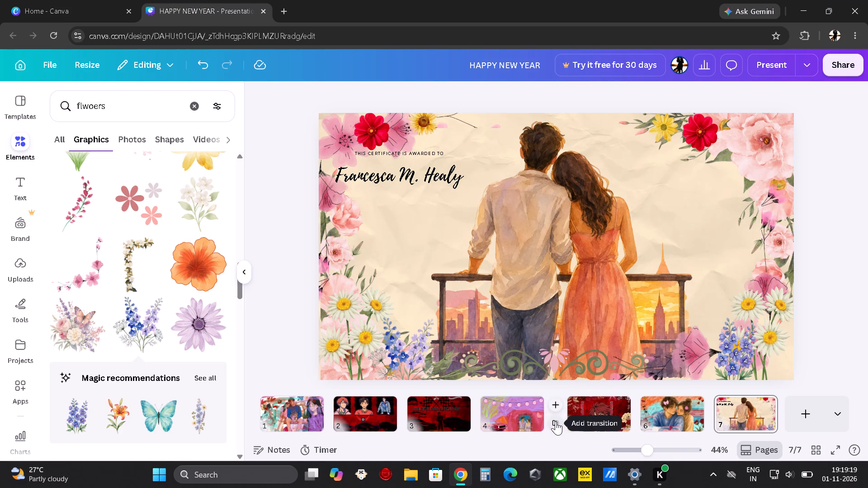
click(556, 421)
click(556, 421)
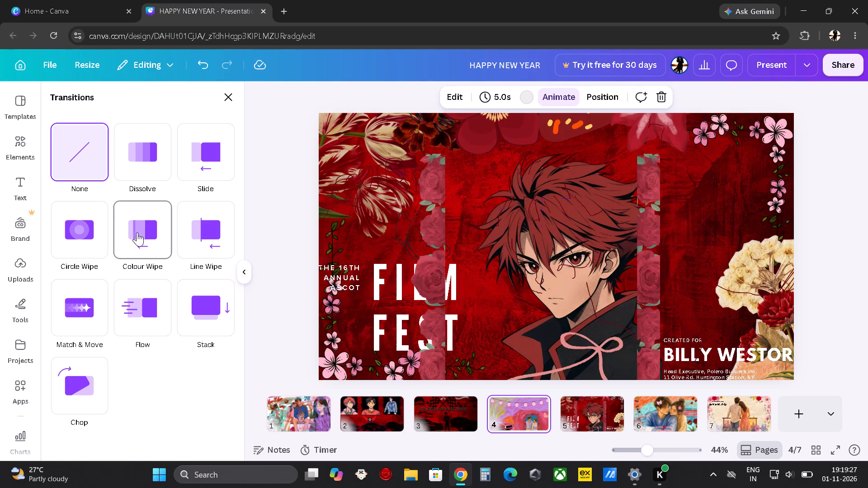
click(137, 308)
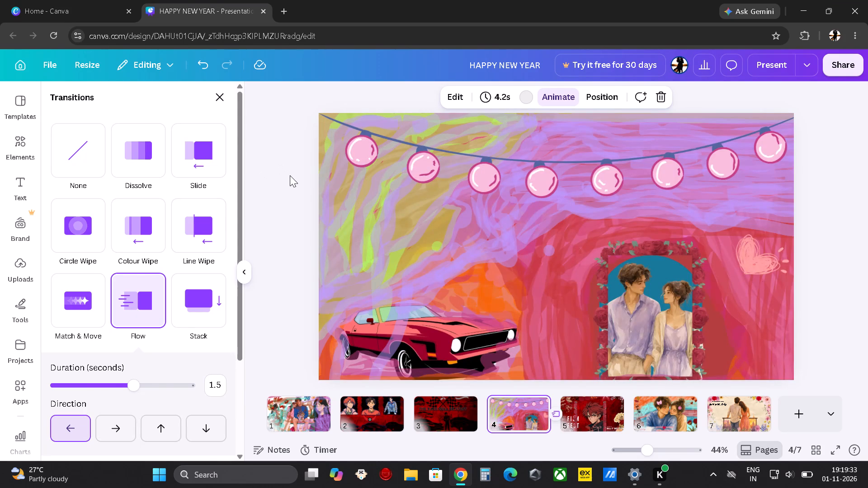
click(290, 175)
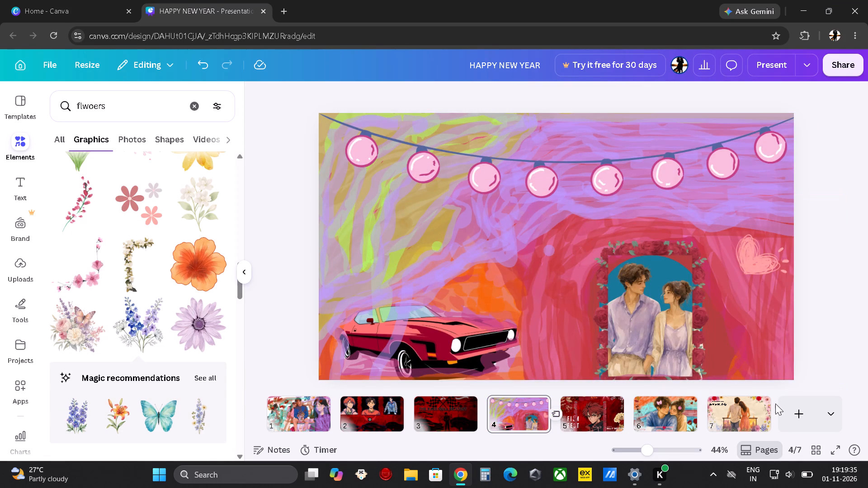
Return to page 7 of the presentation.
click(739, 419)
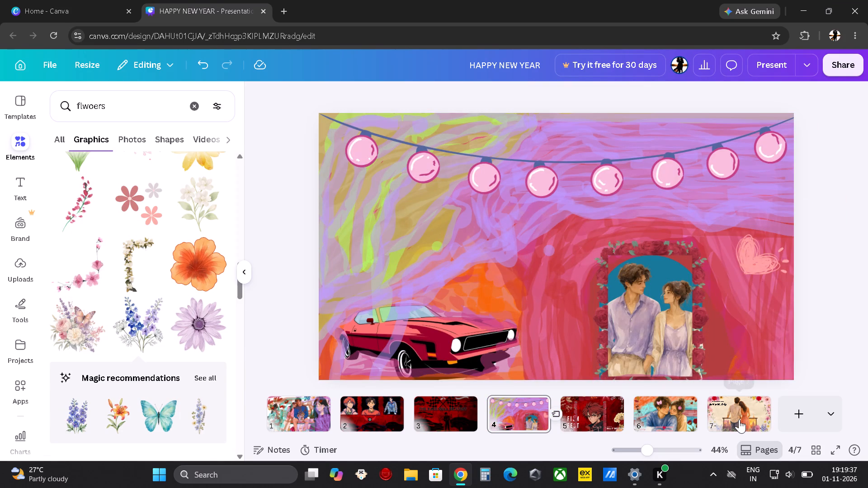
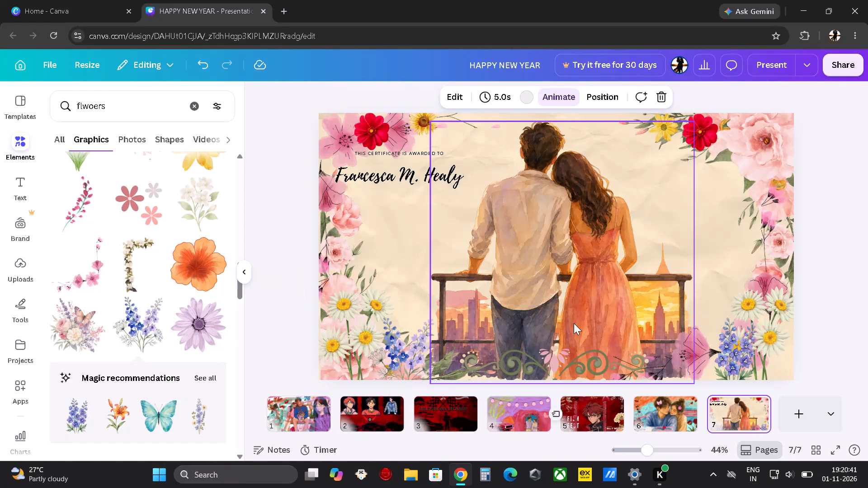
Add the recommended blue butterfly graphic to page 7, shrink it, rotate it to about 42°, and perch it on the railing's left end.
click(574, 323)
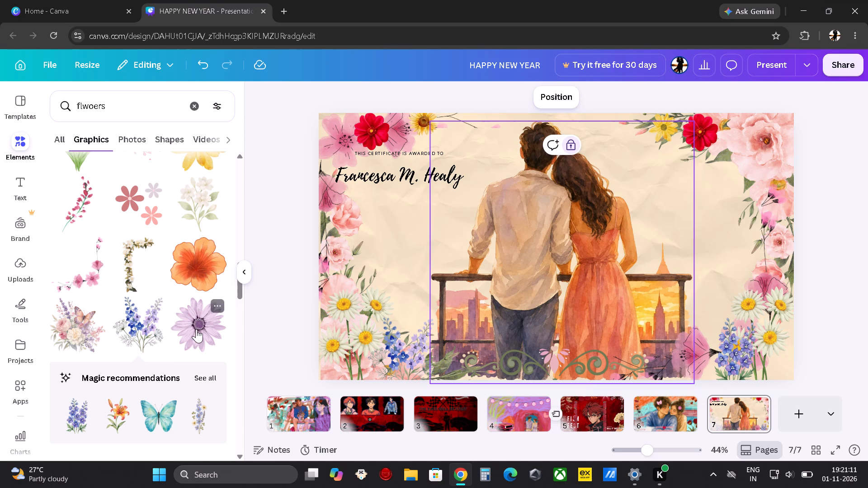
scroll(173, 383, down, 2)
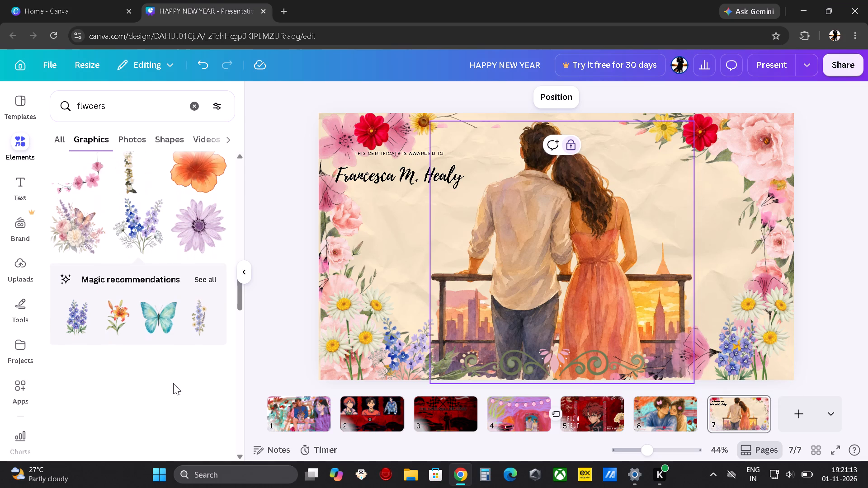
click(154, 322)
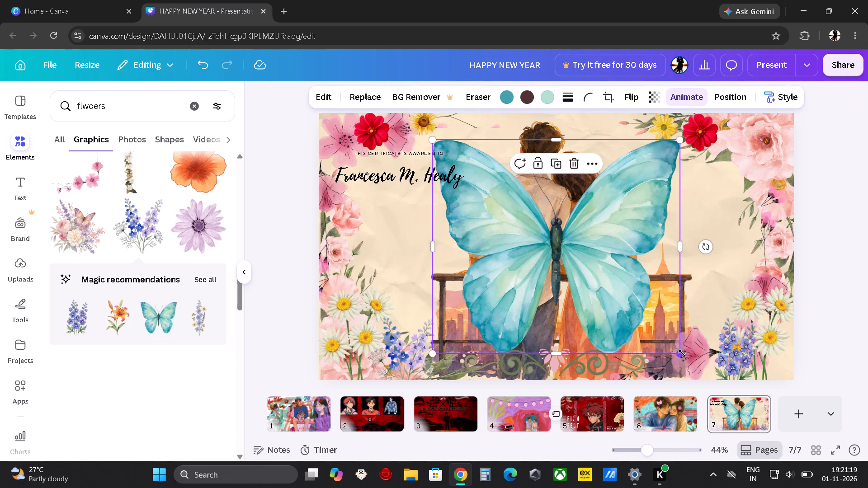
drag(682, 353, 522, 254)
drag(481, 186, 440, 276)
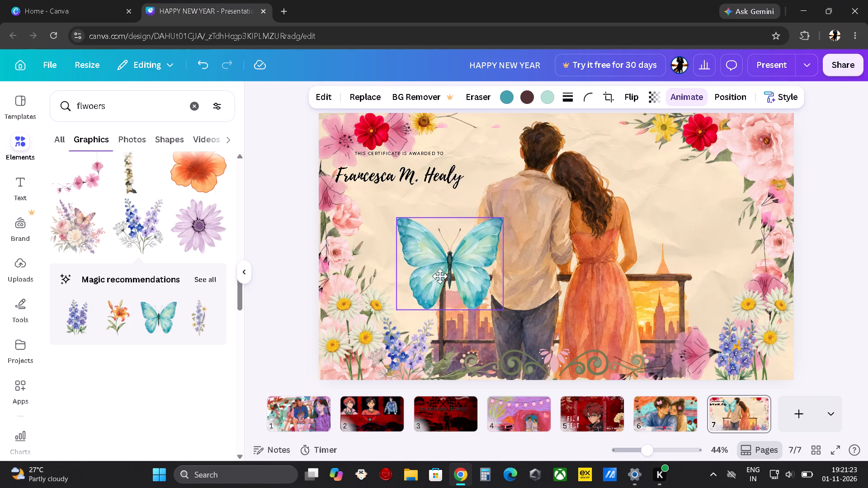
drag(440, 276, 431, 271)
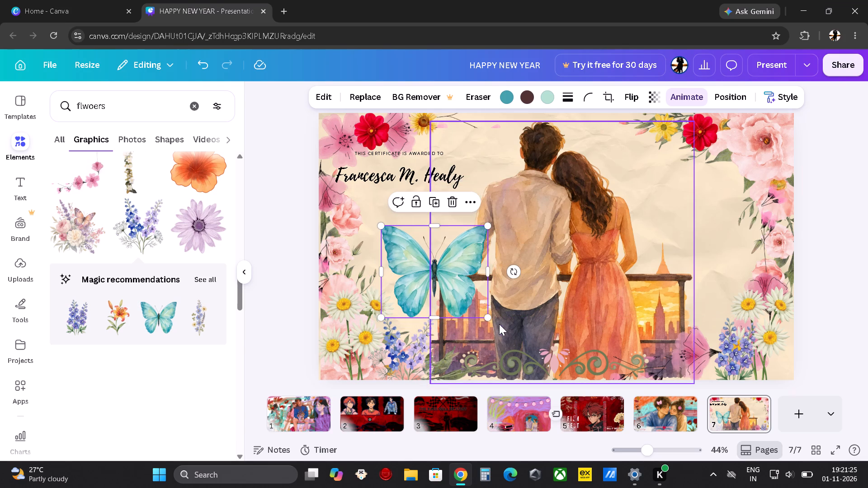
drag(486, 319, 399, 256)
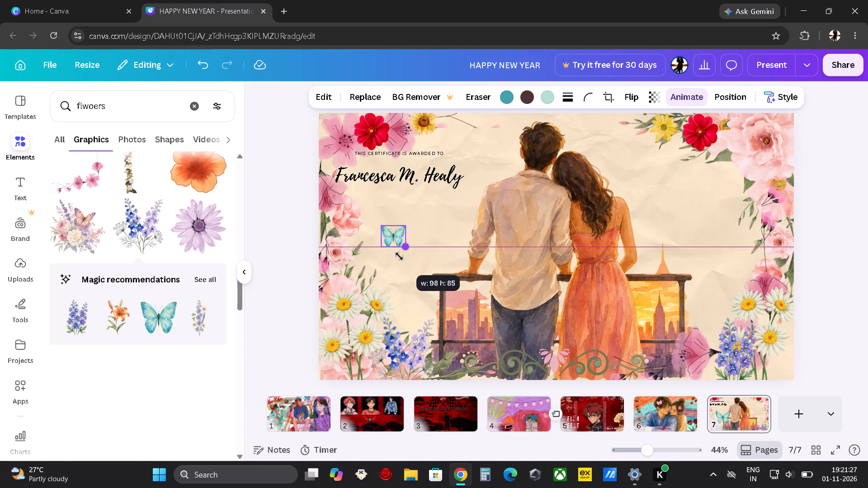
drag(399, 256, 404, 262)
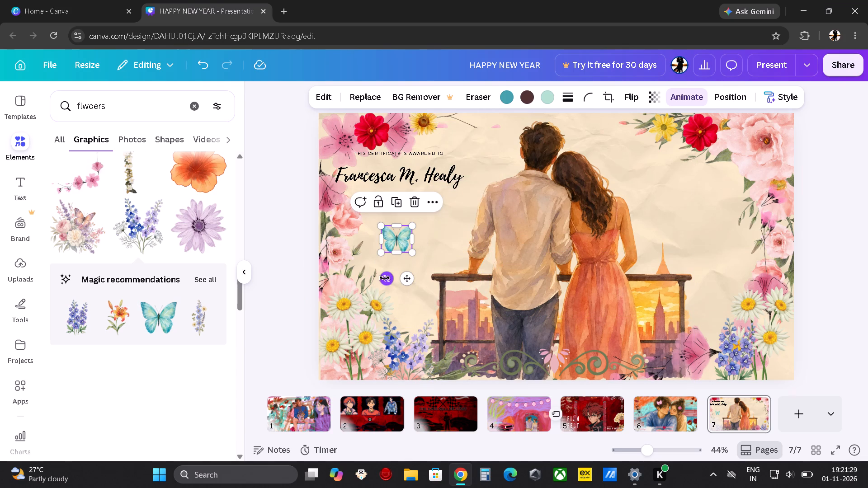
drag(386, 277, 334, 242)
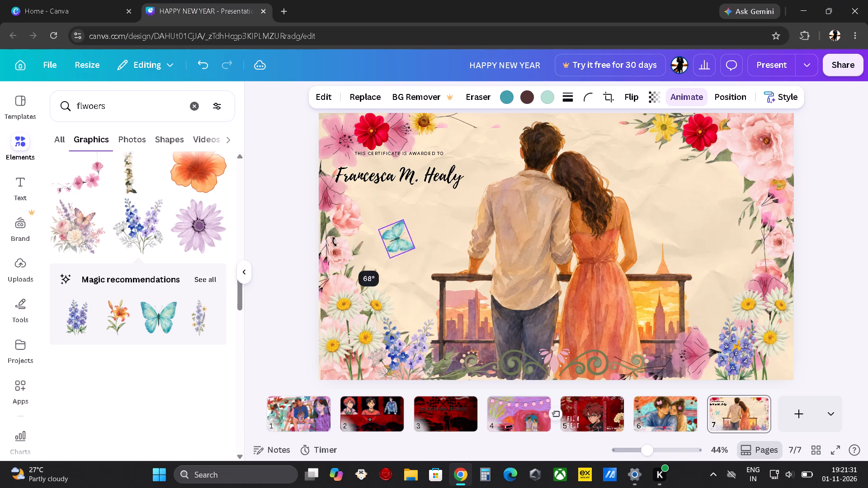
drag(334, 242, 361, 263)
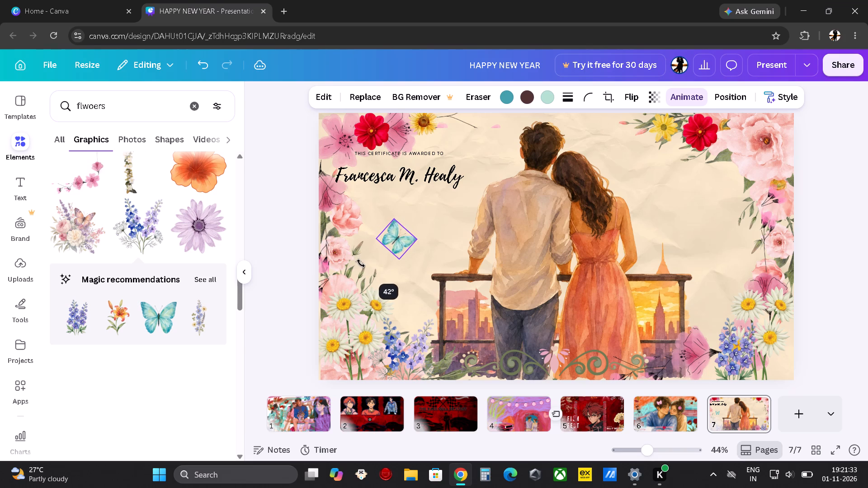
drag(361, 263, 360, 262)
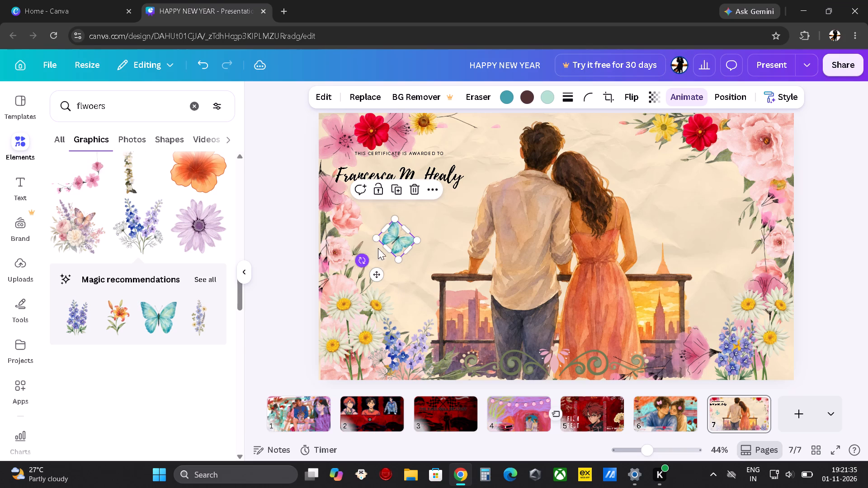
drag(401, 239, 433, 269)
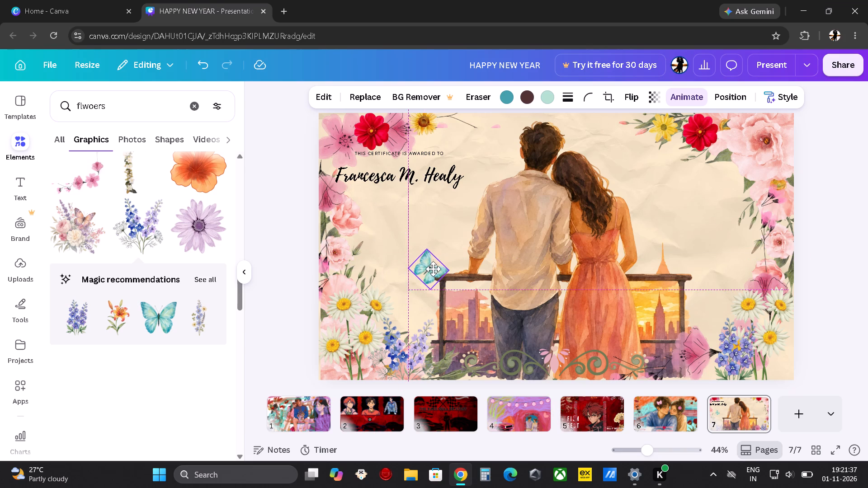
drag(433, 269, 444, 274)
Lock the pink floral graphic that frames the lower right side of page 7.
click(699, 228)
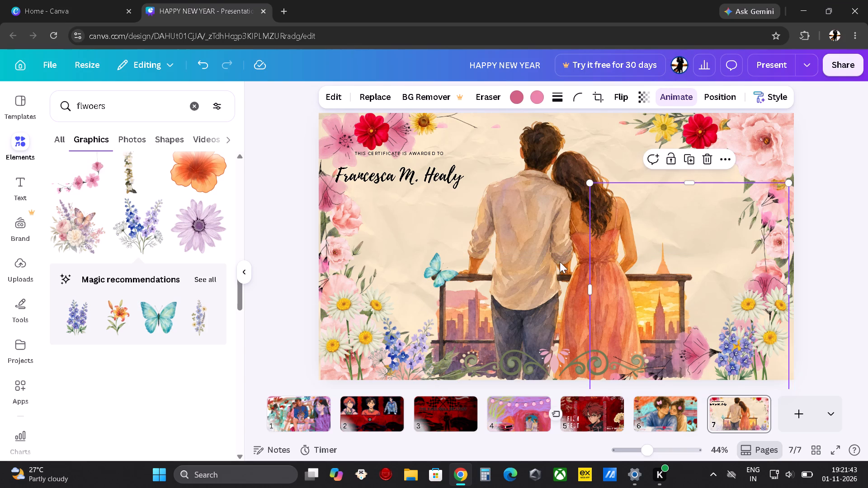
scroll(184, 270, down, 3)
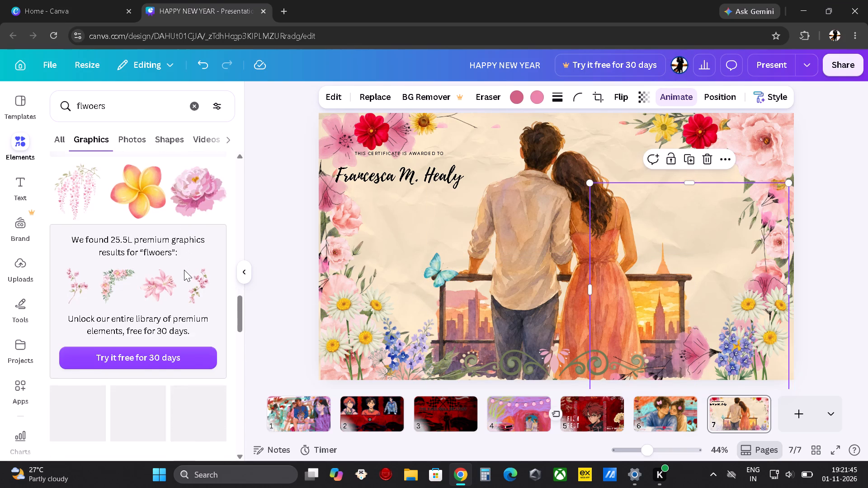
scroll(184, 270, down, 4)
scroll(184, 270, up, 3)
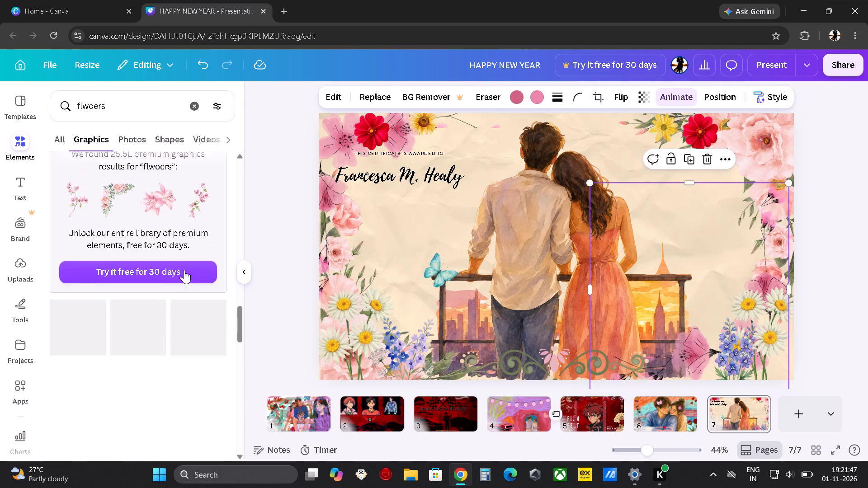
scroll(184, 270, up, 4)
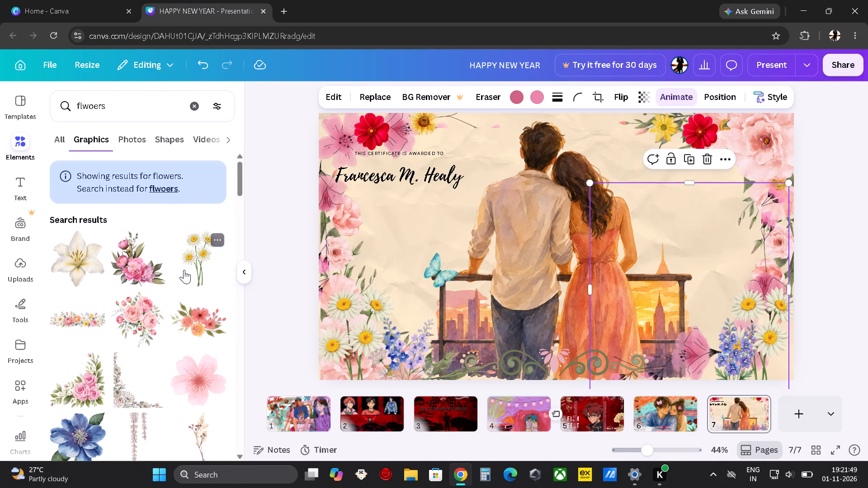
click(243, 278)
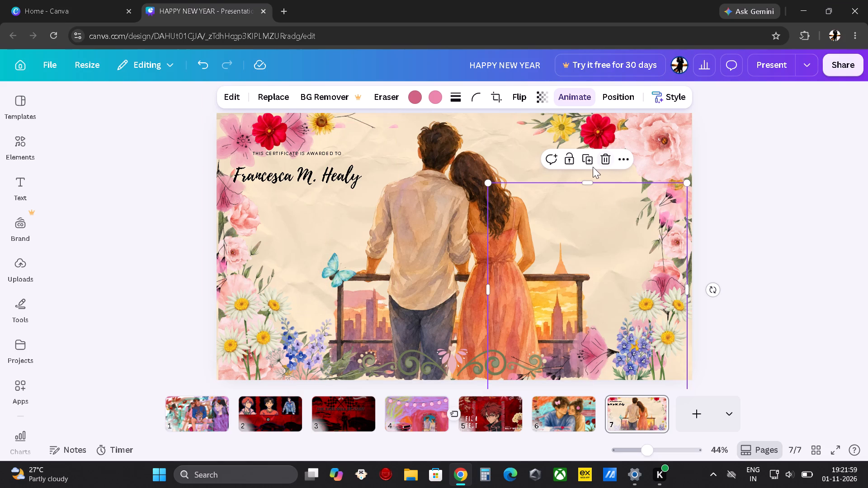
click(571, 160)
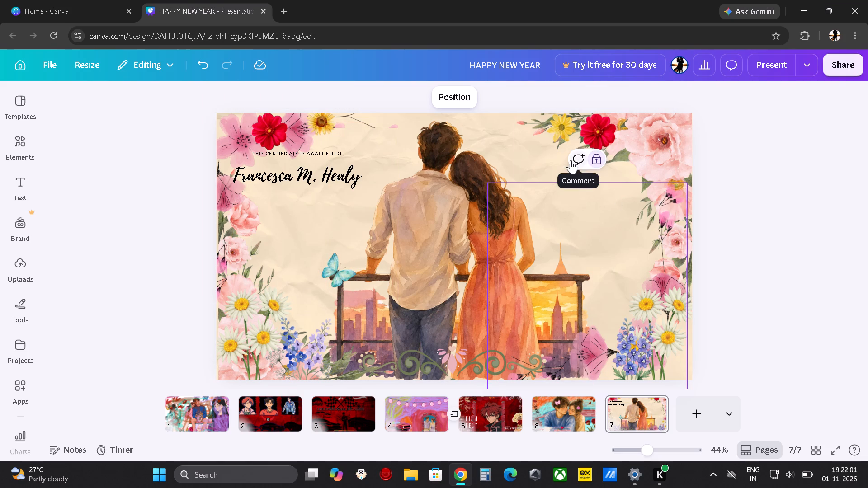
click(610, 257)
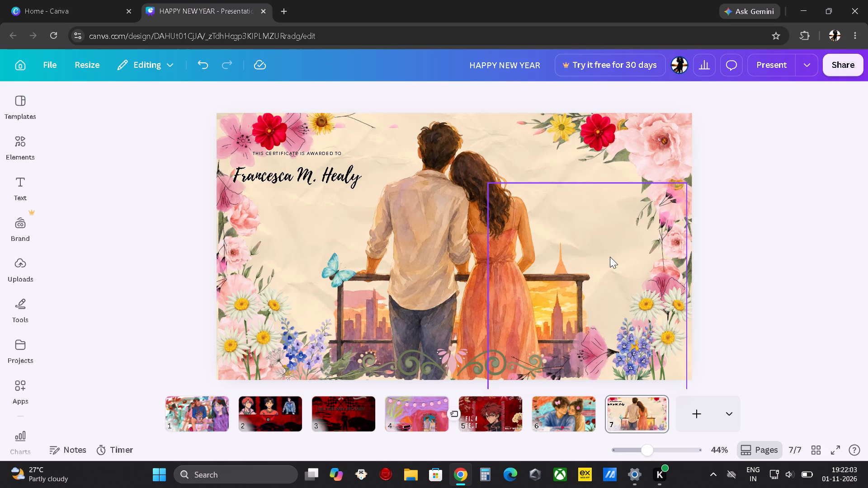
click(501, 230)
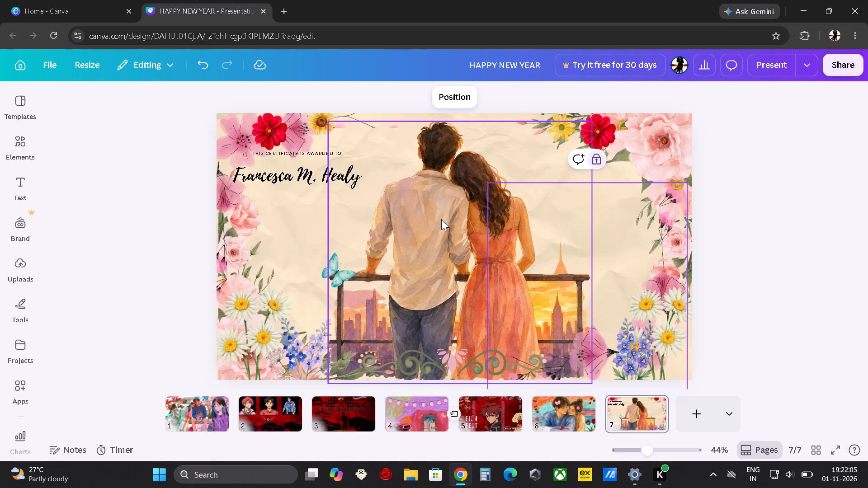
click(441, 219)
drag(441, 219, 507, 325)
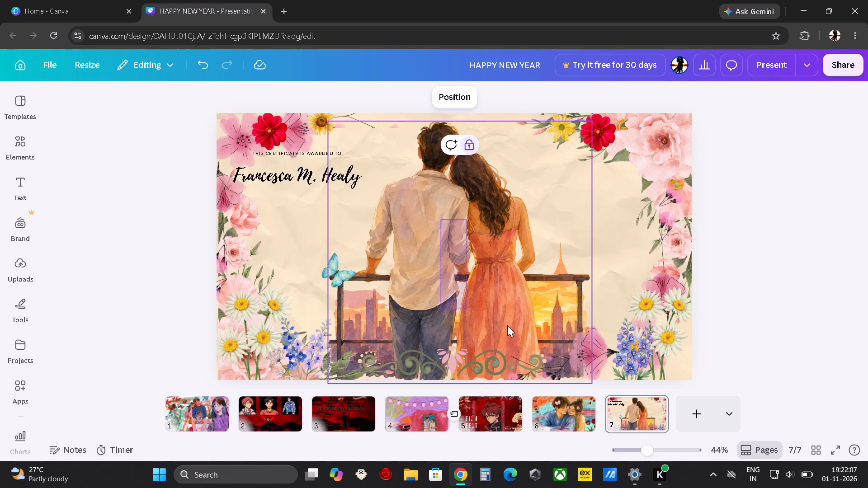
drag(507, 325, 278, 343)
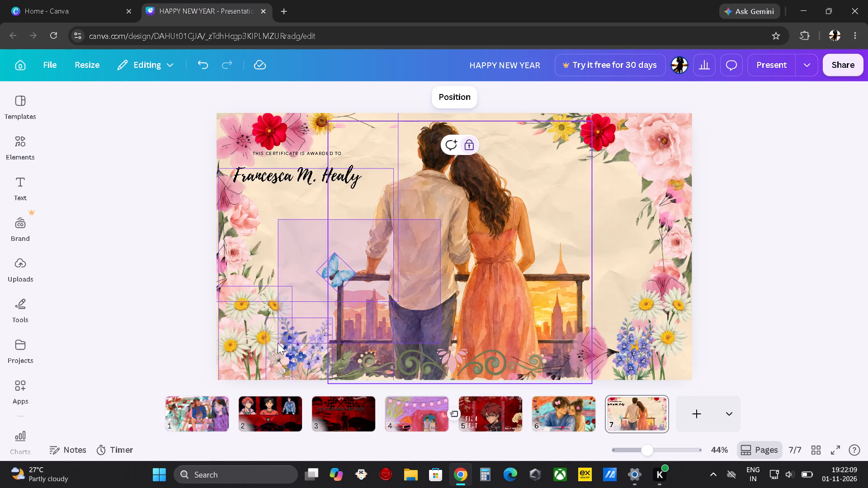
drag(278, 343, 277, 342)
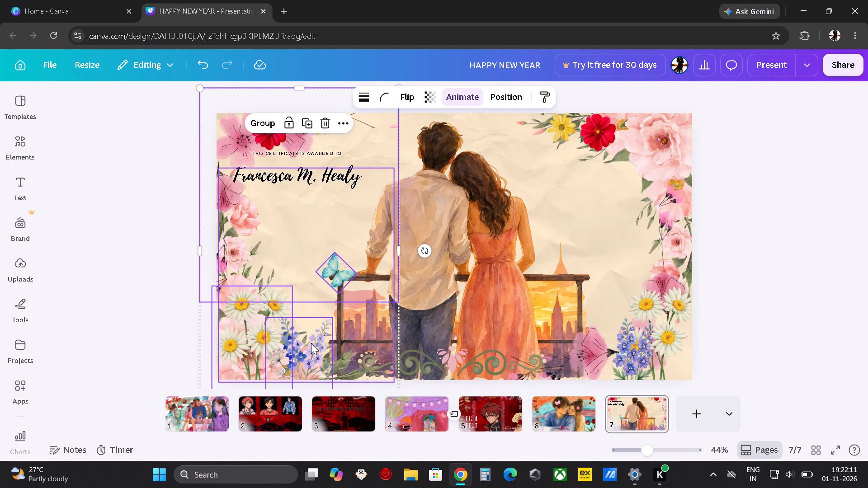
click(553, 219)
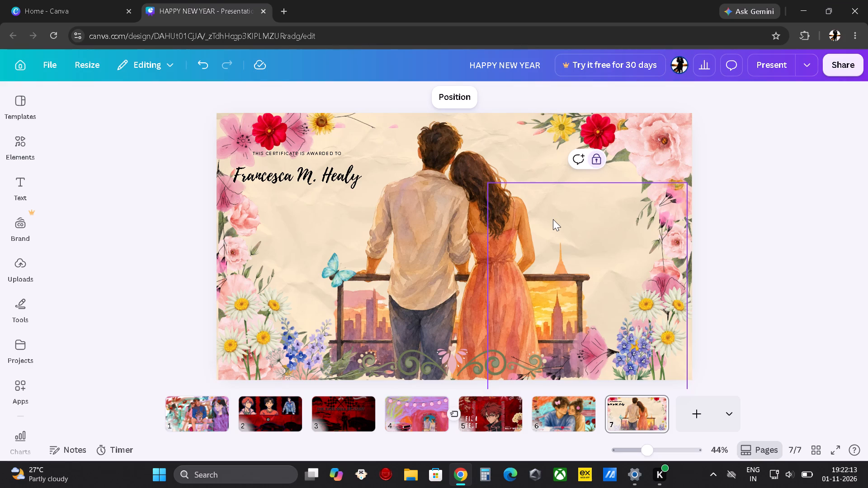
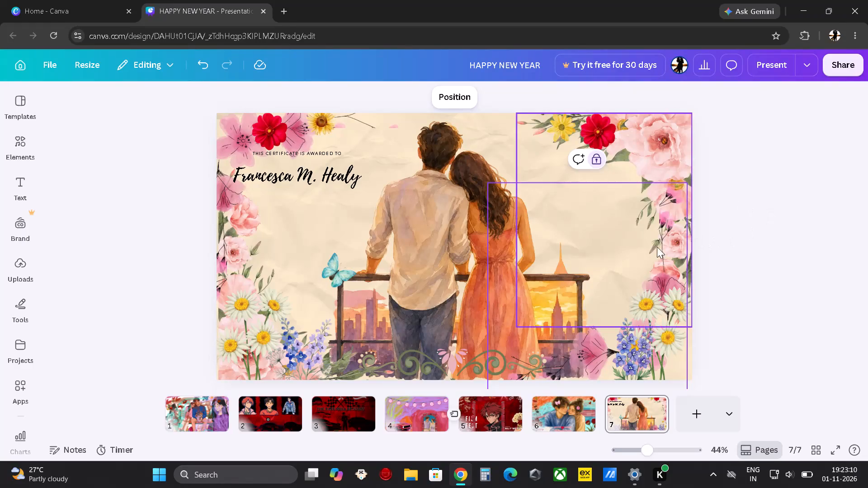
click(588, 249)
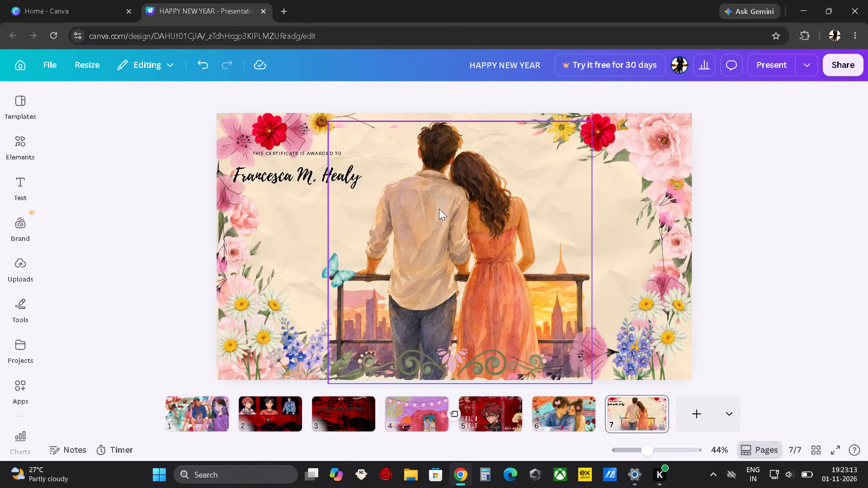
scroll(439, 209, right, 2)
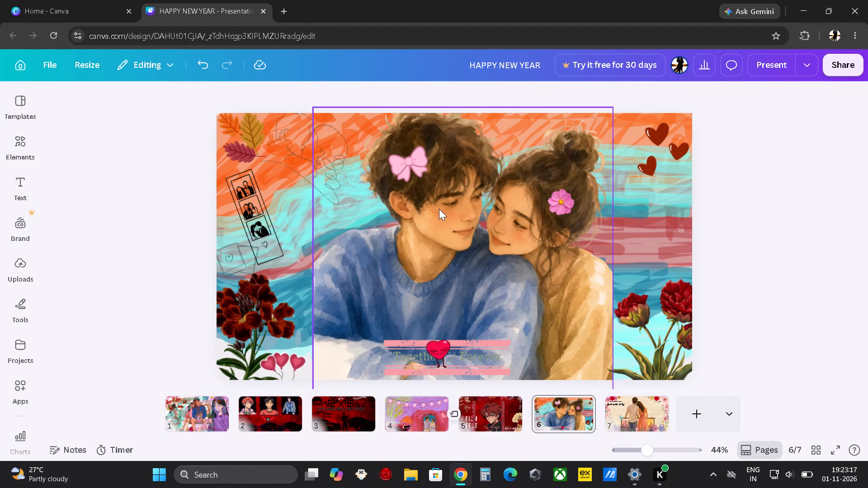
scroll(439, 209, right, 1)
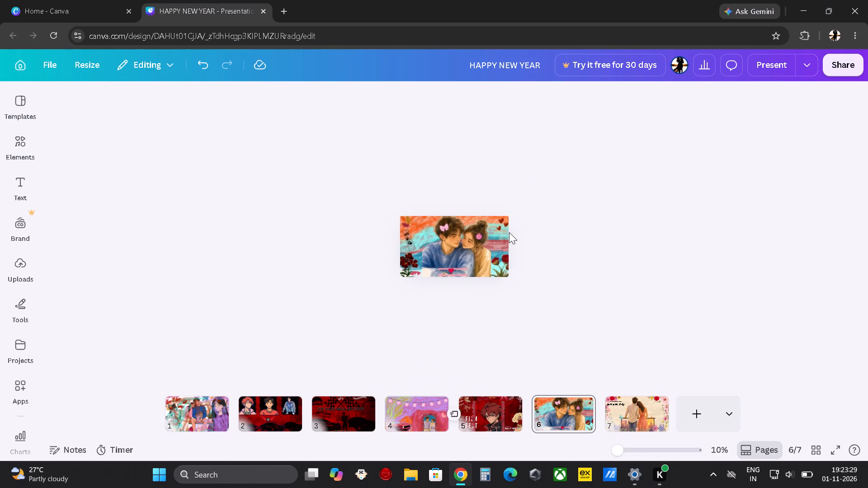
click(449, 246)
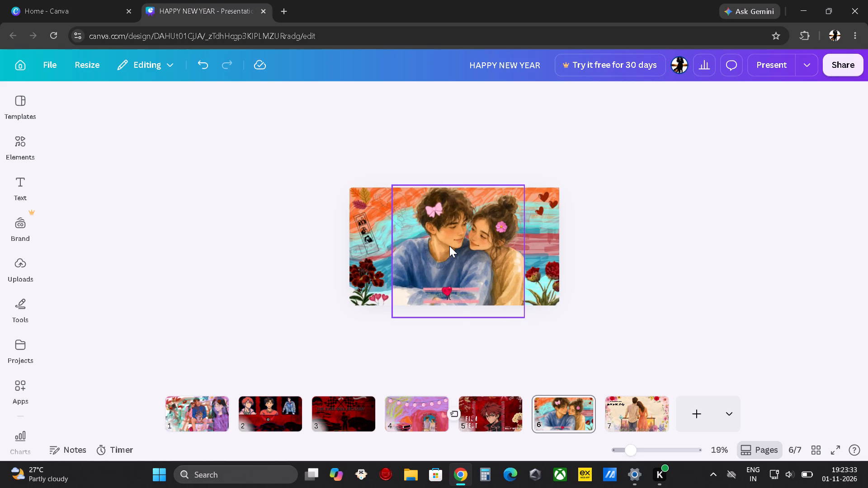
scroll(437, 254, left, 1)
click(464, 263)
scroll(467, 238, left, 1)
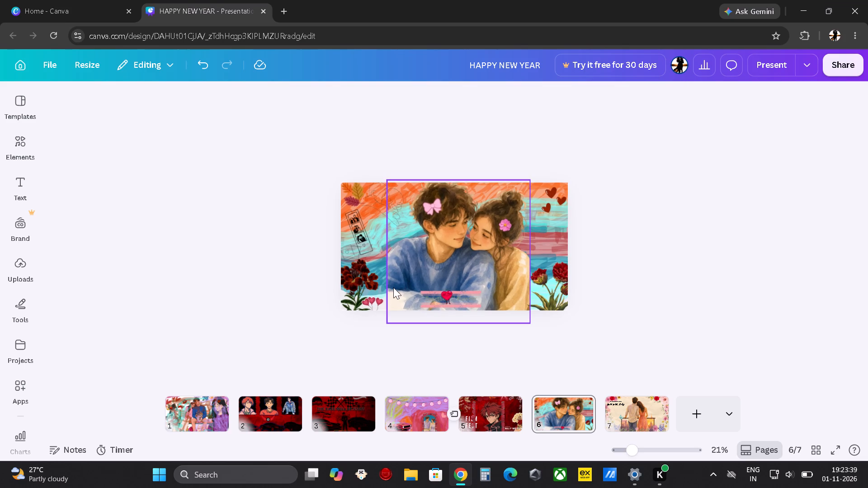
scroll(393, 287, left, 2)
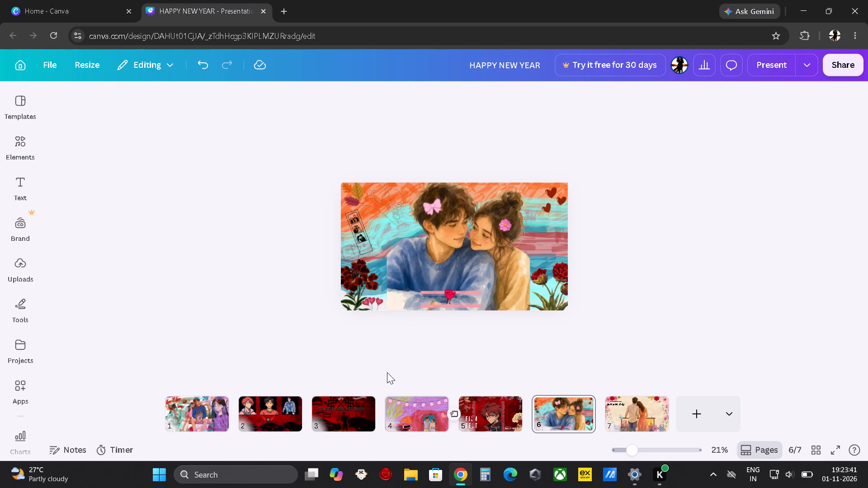